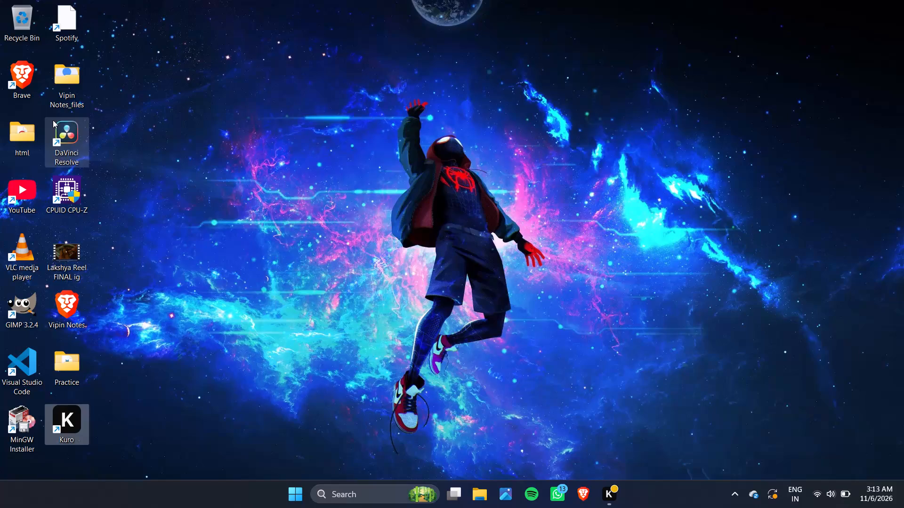
Launch DaVinci Resolve from the desktop.
{"action": "double_click", "coordinate": [68, 133]}
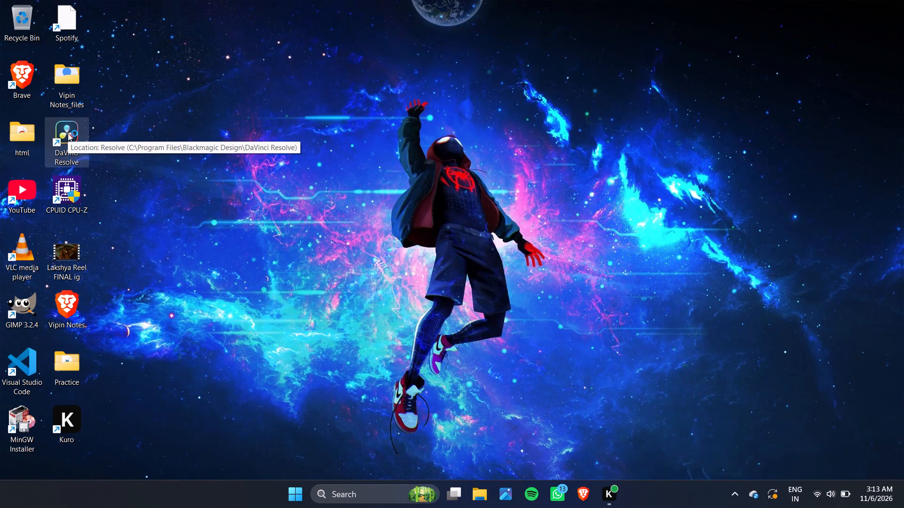
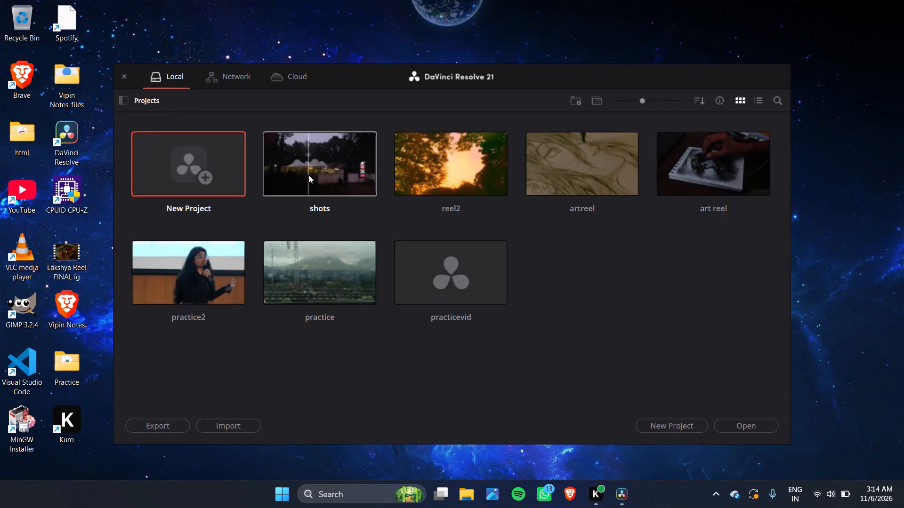
Open the existing local project named "shots" from the project list.
{"action": "double_click", "coordinate": [333, 171]}
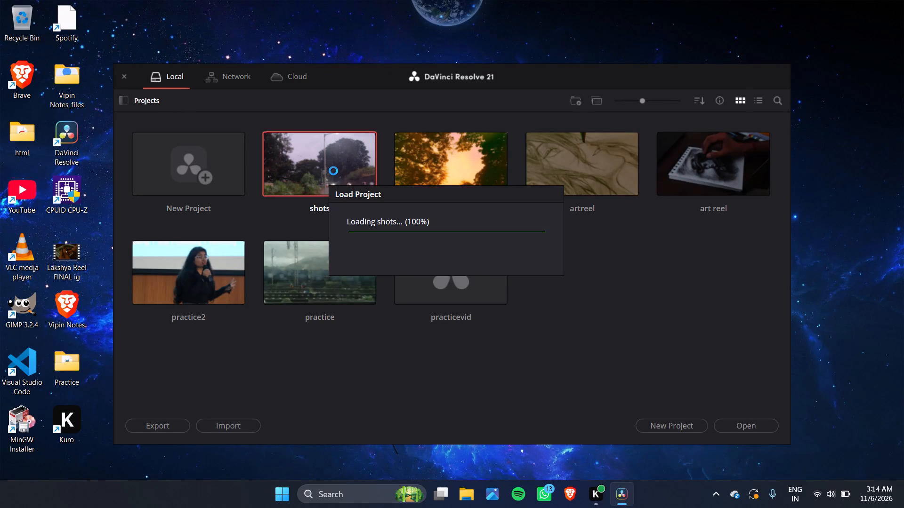
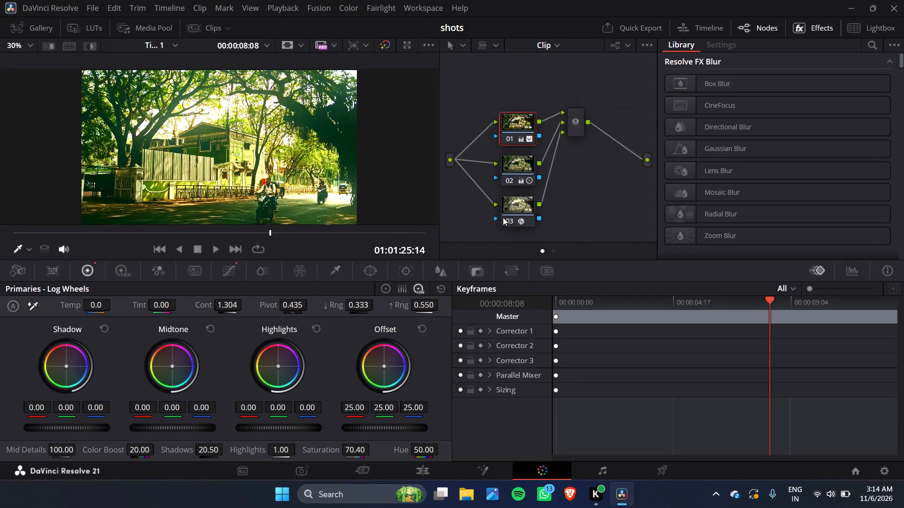
Add a parallel node from node 03 in the clip's node graph on the Color page.
{"action": "left_click", "coordinate": [516, 206]}
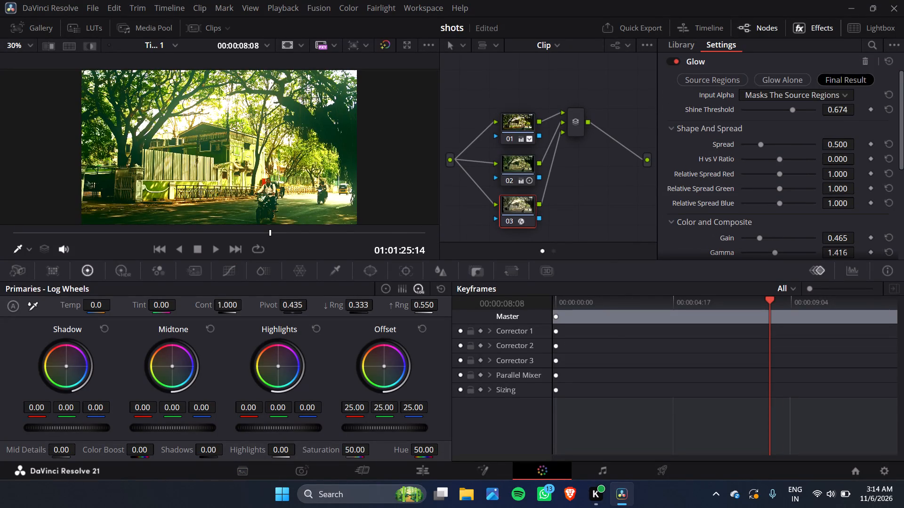
{"action": "left_click", "coordinate": [419, 468]}
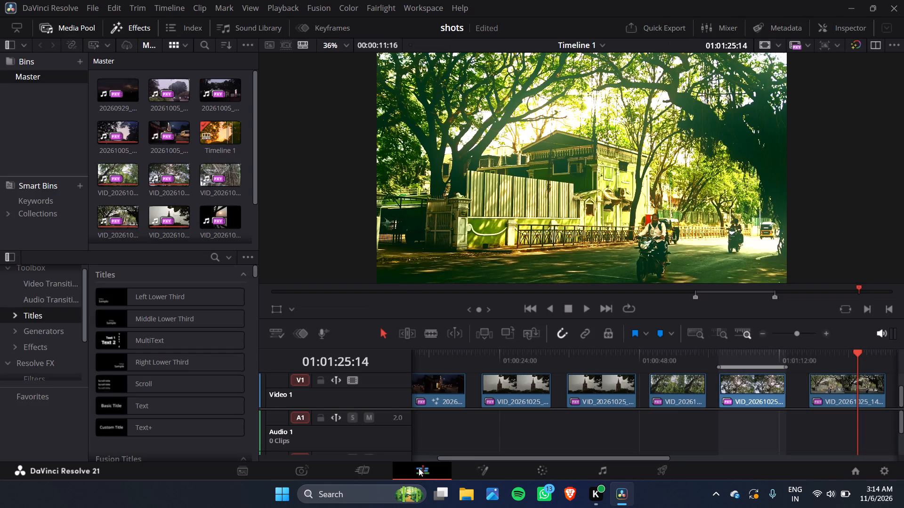
{"action": "left_click", "coordinate": [555, 467]}
{"action": "scroll", "coordinate": [559, 179], "scroll_direction": "down", "scroll_amount": 1}
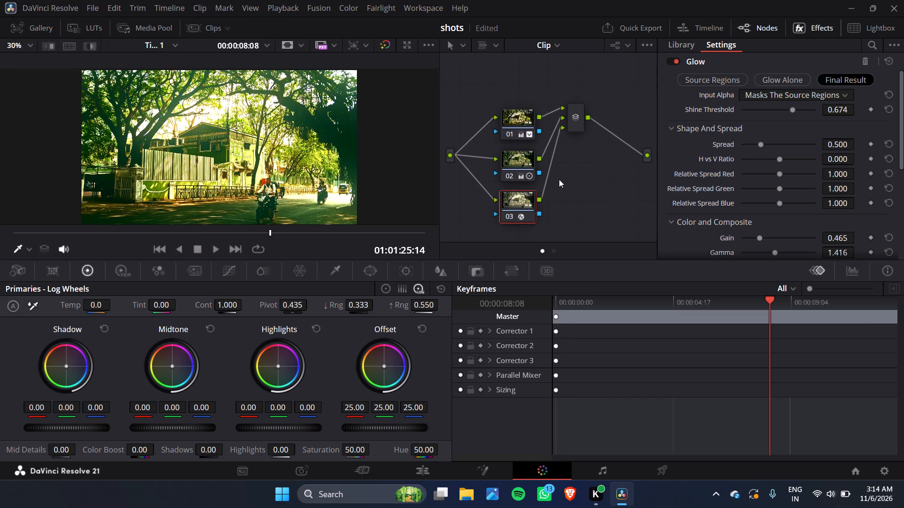
{"action": "right_click", "coordinate": [514, 198]}
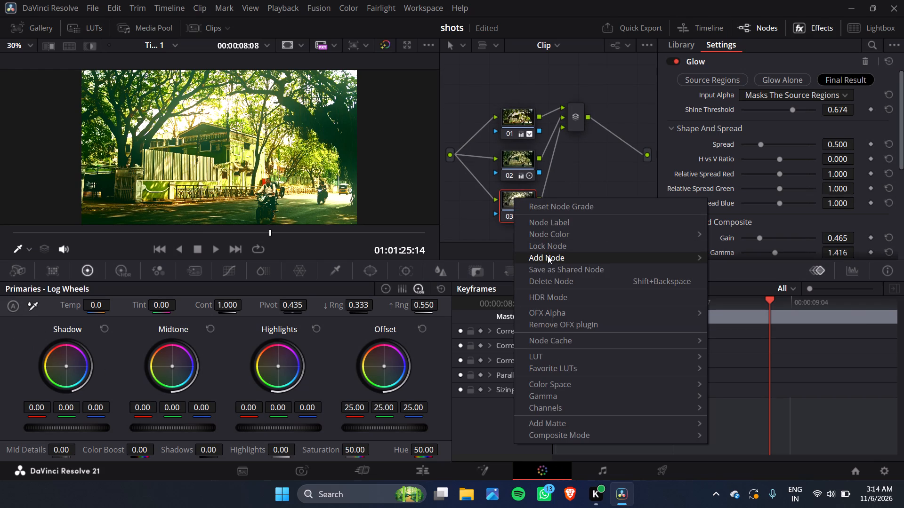
{"action": "left_click", "coordinate": [772, 292]}
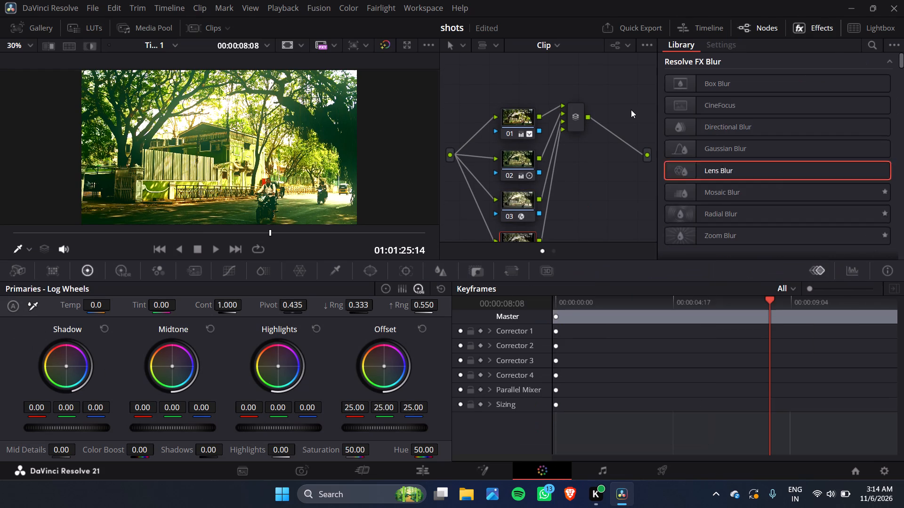
Apply the Cinematic Haze effect from Resolve FX Light to the new node 04.
{"action": "scroll", "coordinate": [593, 188], "scroll_direction": "down", "scroll_amount": 3}
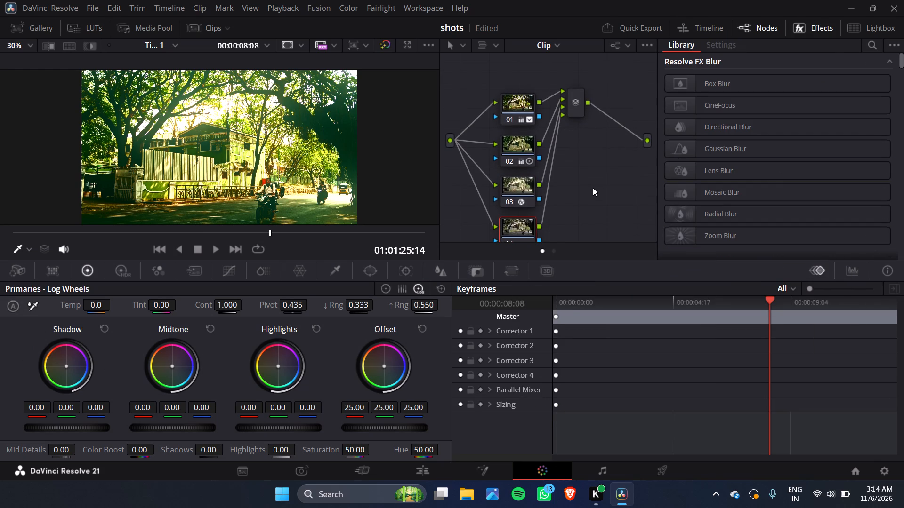
{"action": "scroll", "coordinate": [593, 188], "scroll_direction": "down", "scroll_amount": 3}
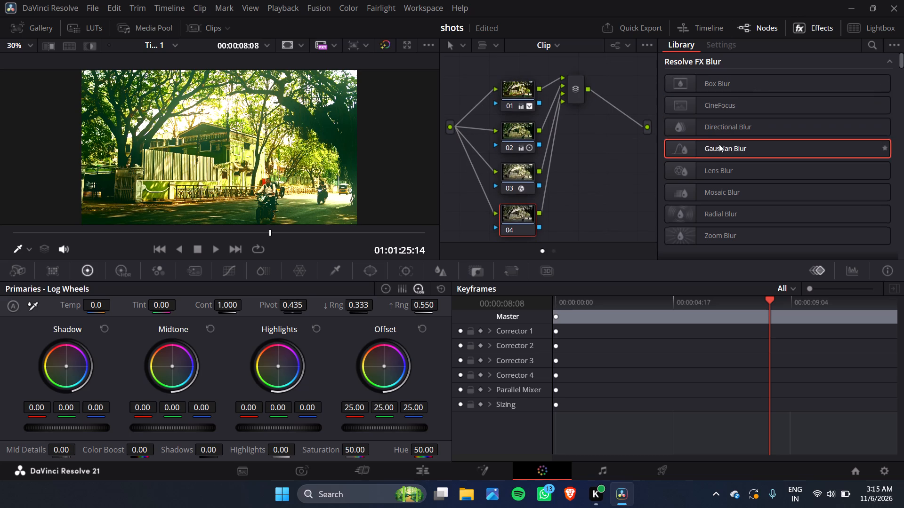
{"action": "scroll", "coordinate": [719, 144], "scroll_direction": "down", "scroll_amount": 2}
{"action": "scroll", "coordinate": [719, 144], "scroll_direction": "up", "scroll_amount": 3}
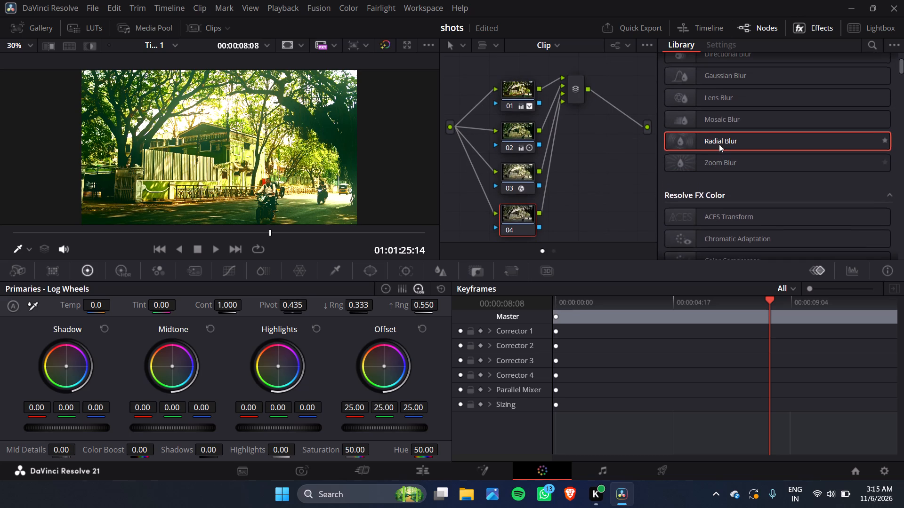
{"action": "scroll", "coordinate": [719, 144], "scroll_direction": "down", "scroll_amount": 2}
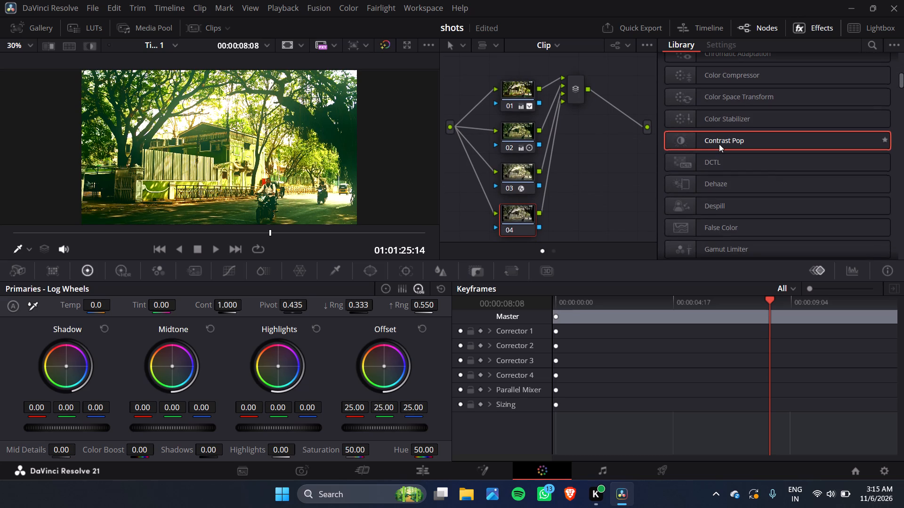
{"action": "scroll", "coordinate": [719, 144], "scroll_direction": "down", "scroll_amount": 5}
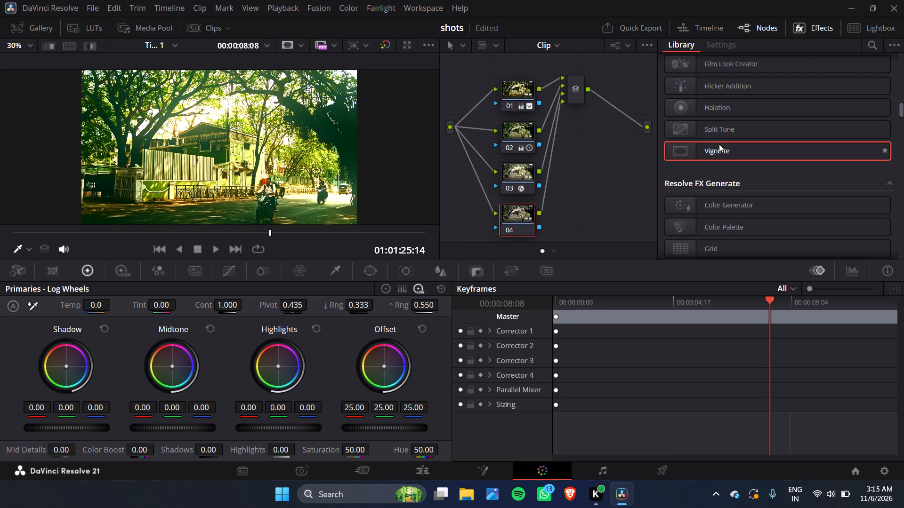
{"action": "scroll", "coordinate": [719, 144], "scroll_direction": "up", "scroll_amount": 5}
{"action": "scroll", "coordinate": [719, 144], "scroll_direction": "down", "scroll_amount": 1}
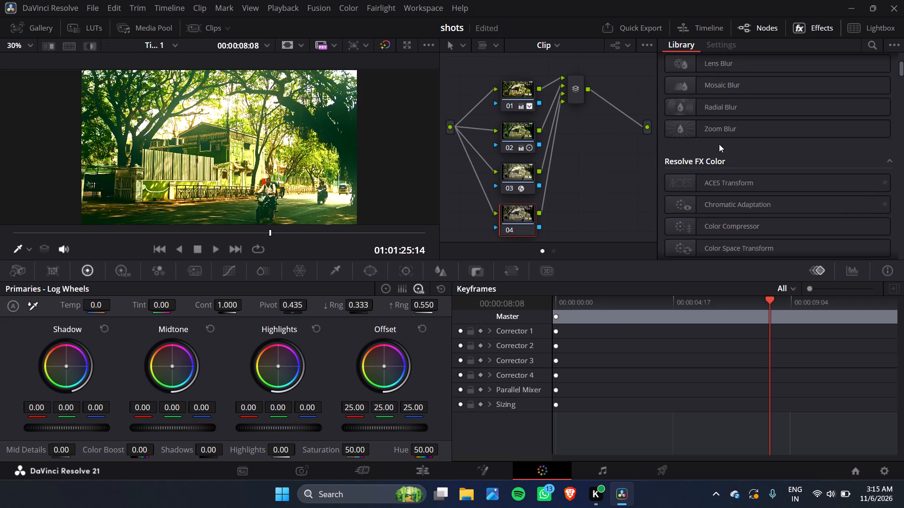
{"action": "scroll", "coordinate": [719, 144], "scroll_direction": "down", "scroll_amount": 9}
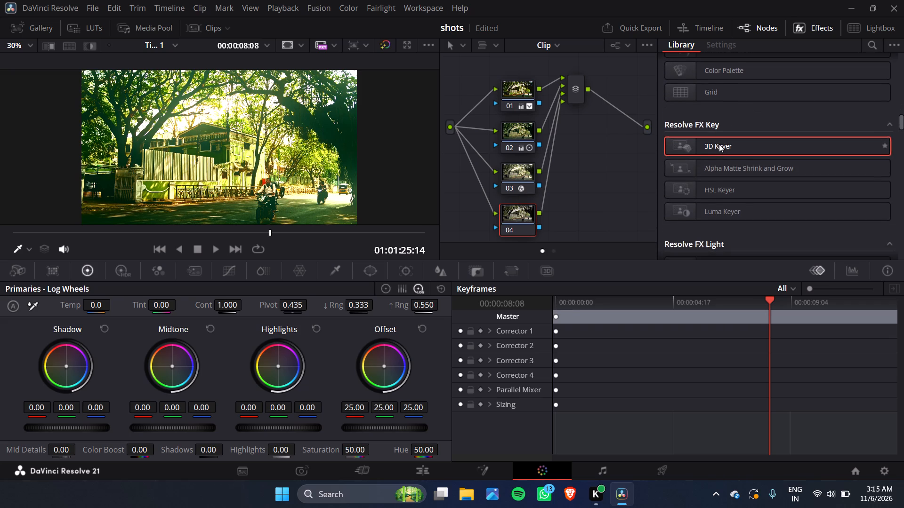
{"action": "scroll", "coordinate": [719, 144], "scroll_direction": "down", "scroll_amount": 3}
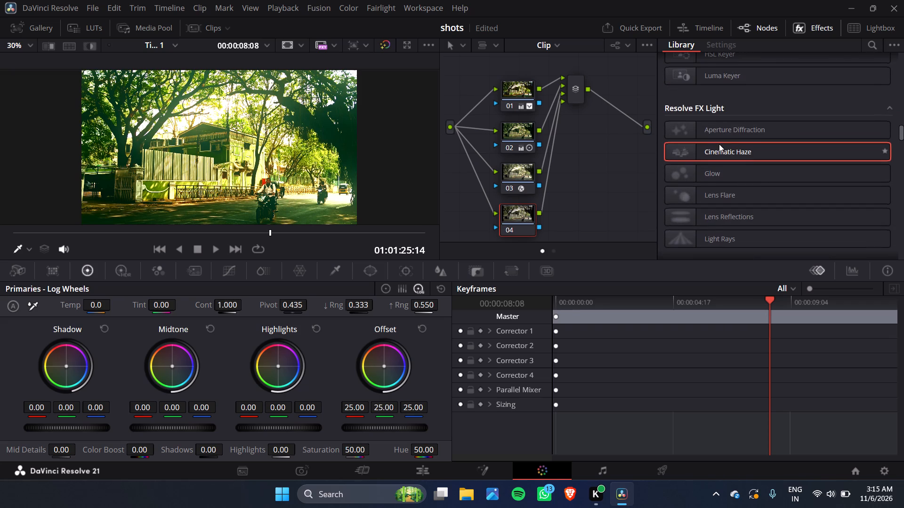
{"action": "left_click_drag", "start_coordinate": [719, 144], "coordinate": [520, 201]}
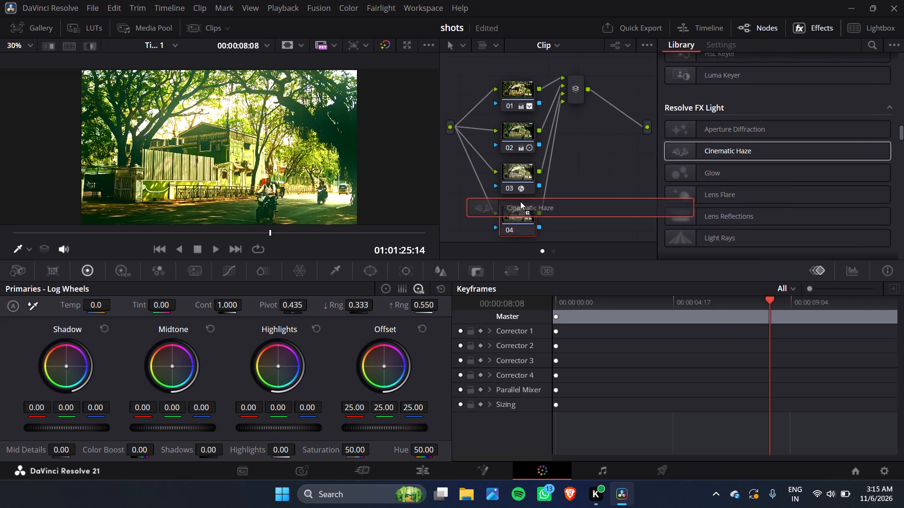
{"action": "left_click_drag", "start_coordinate": [520, 201], "coordinate": [517, 213]}
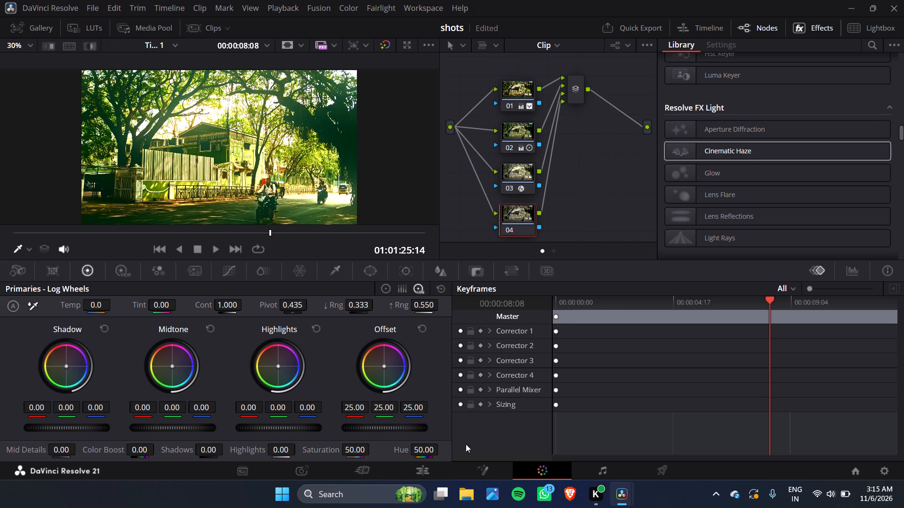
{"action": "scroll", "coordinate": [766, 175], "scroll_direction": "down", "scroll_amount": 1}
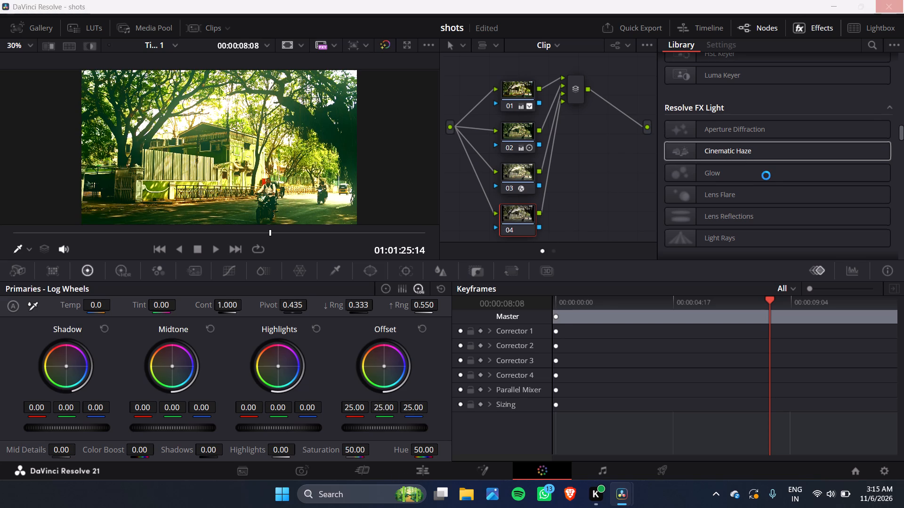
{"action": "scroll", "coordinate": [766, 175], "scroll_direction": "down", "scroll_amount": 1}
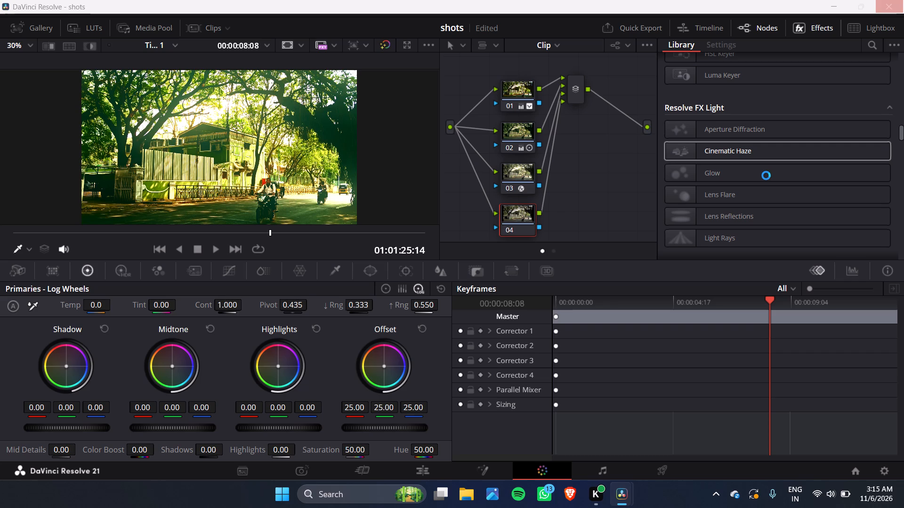
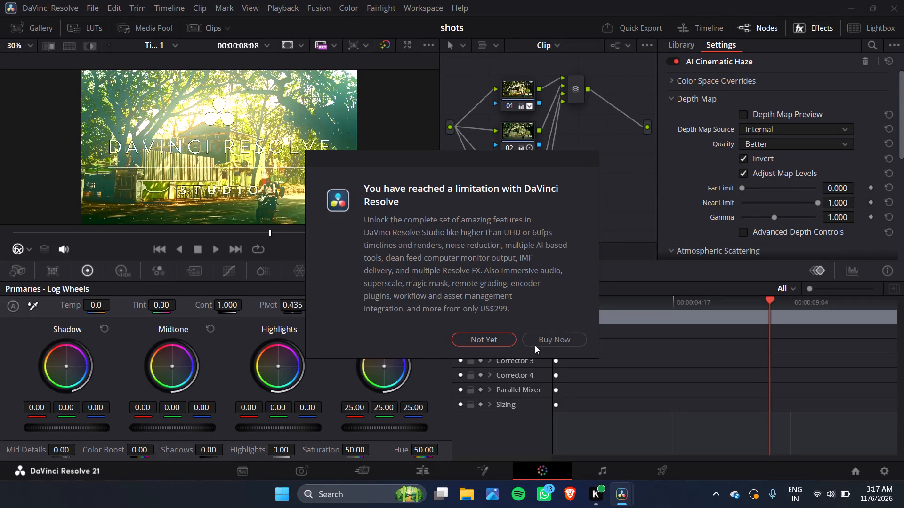
Dismiss the Studio limitation notice and delete node 04 with the Cinematic Haze effect from the node graph.
{"action": "left_click", "coordinate": [502, 342]}
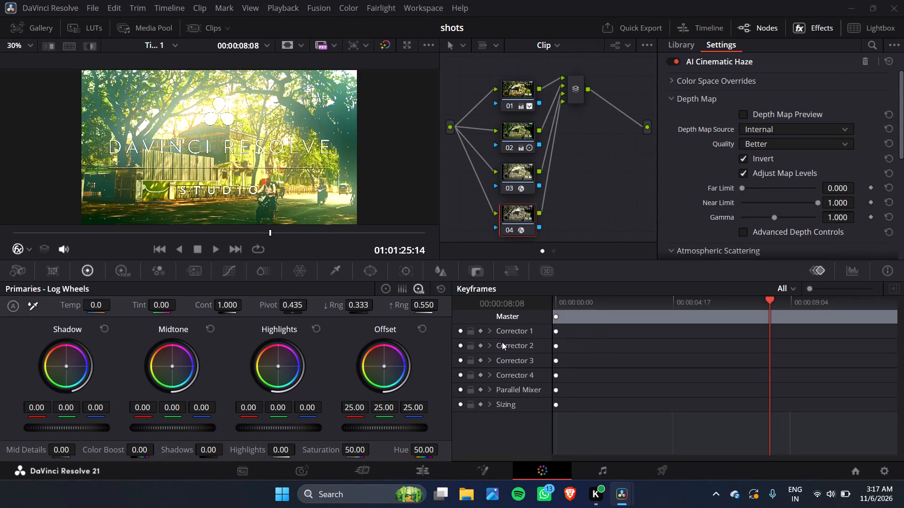
{"action": "right_click", "coordinate": [517, 213]}
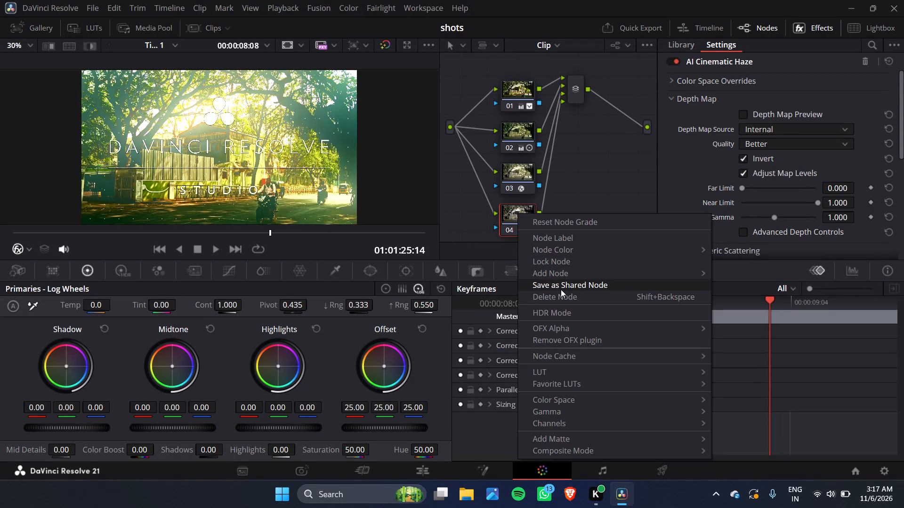
{"action": "left_click", "coordinate": [569, 293]}
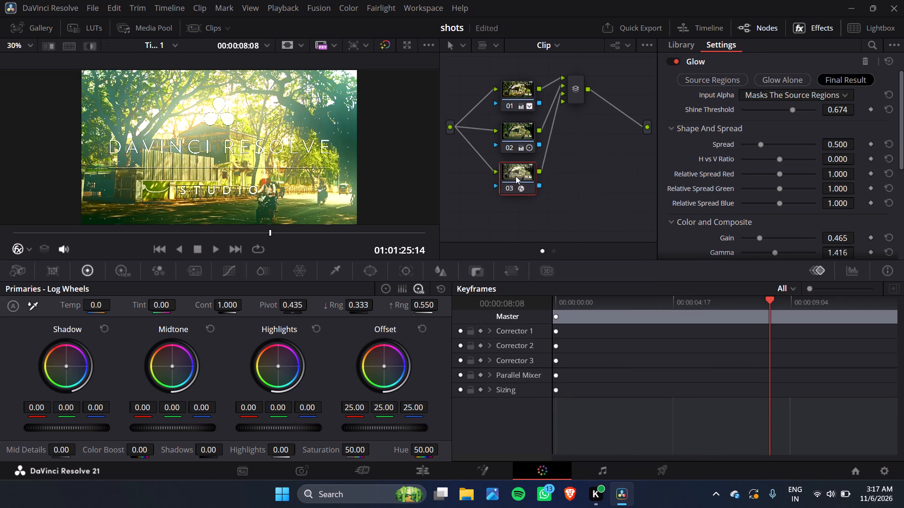
Set the Glow effect's Shine Threshold on node 03 to about 0.636, comparing the graded frame on the Edit page.
{"action": "left_click", "coordinate": [523, 128]}
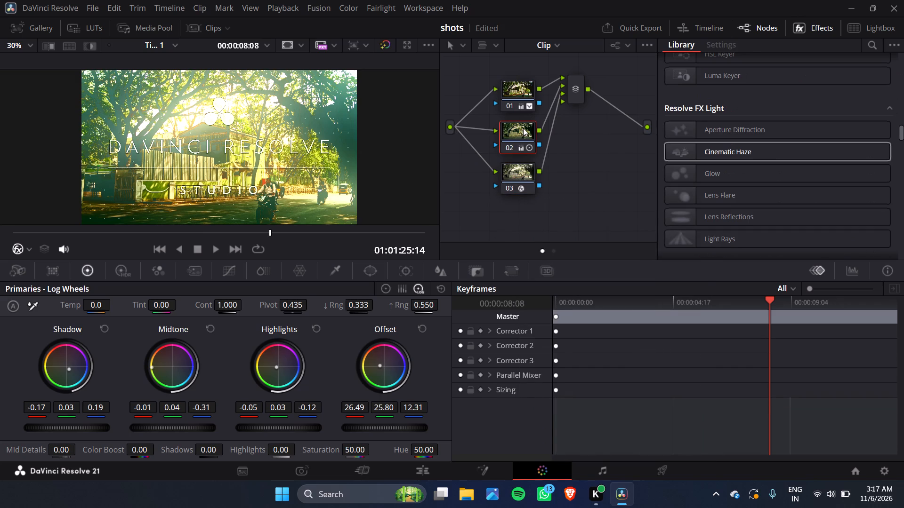
{"action": "left_click", "coordinate": [519, 177]}
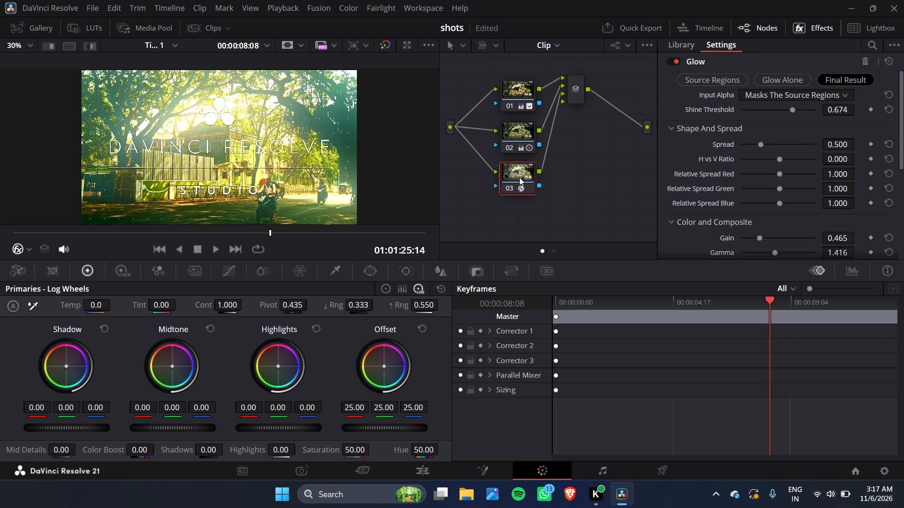
{"action": "left_click", "coordinate": [413, 472]}
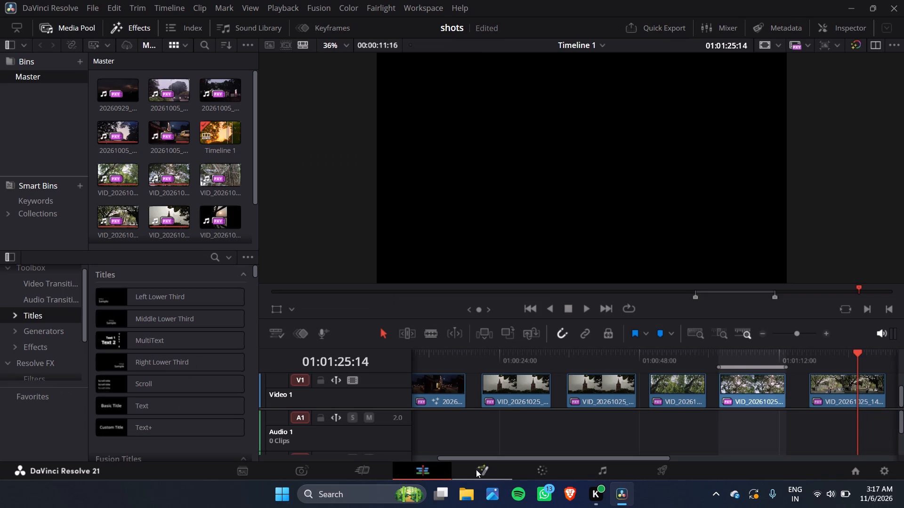
{"action": "left_click", "coordinate": [544, 469]}
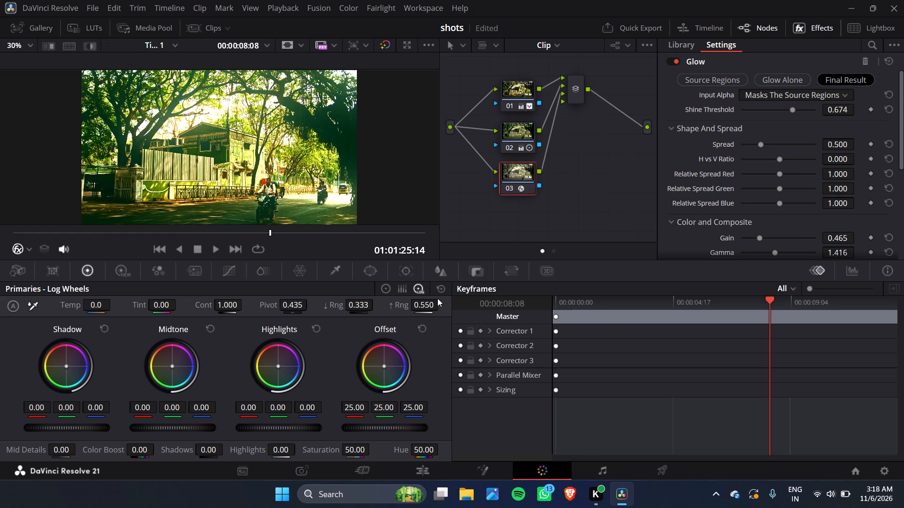
{"action": "left_click", "coordinate": [785, 109]}
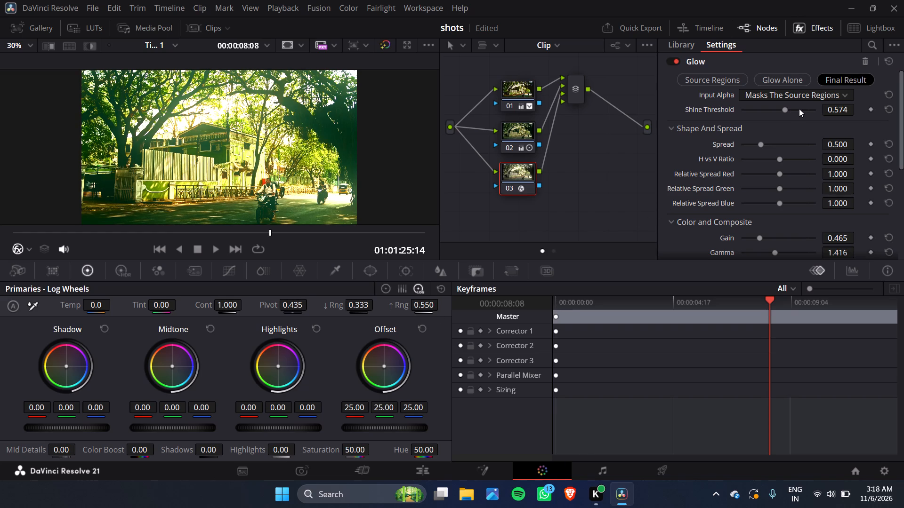
{"action": "left_click", "coordinate": [799, 109]}
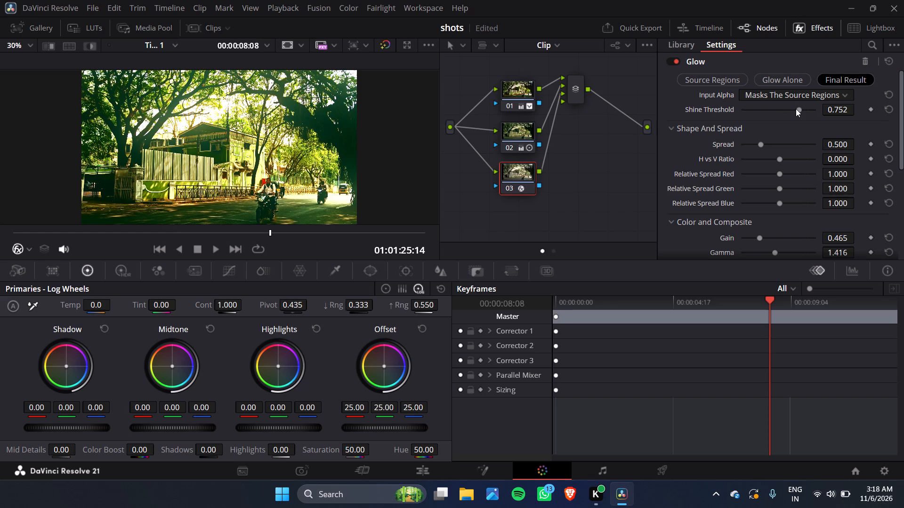
{"action": "left_click", "coordinate": [412, 469]}
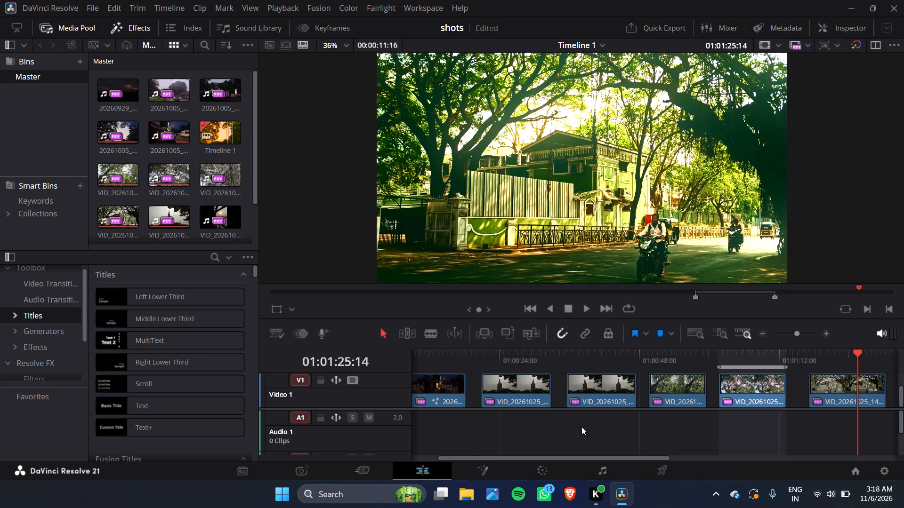
{"action": "left_click", "coordinate": [537, 468]}
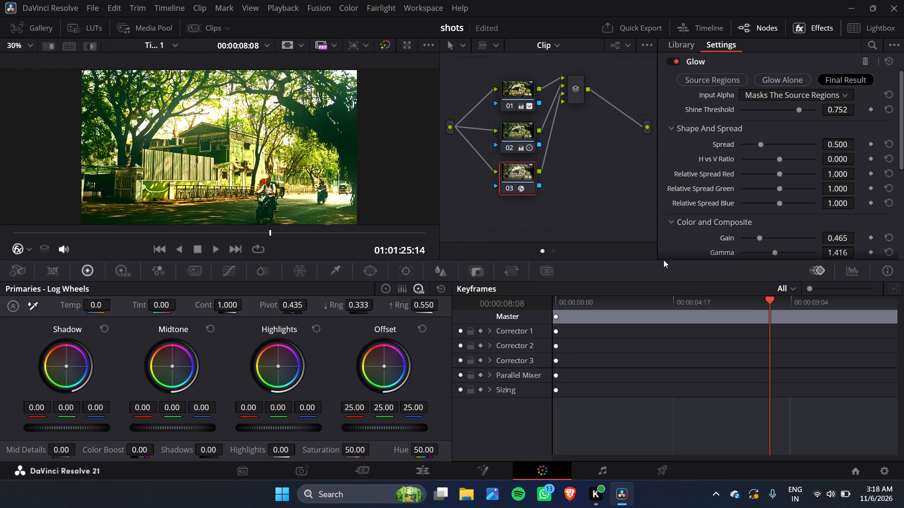
{"action": "left_click", "coordinate": [790, 111]}
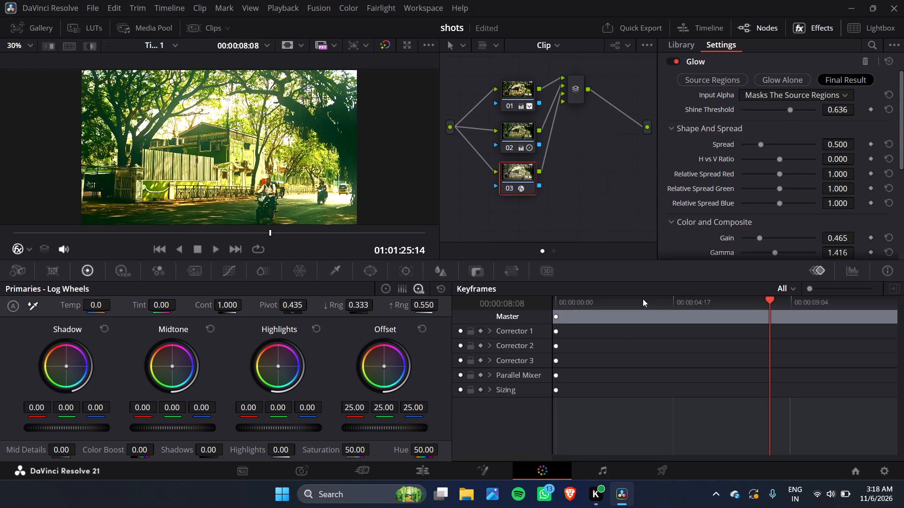
On the Edit page, set the timeline's In and Out range to span only the last clip, starting at 01:01:17:06.
{"action": "left_click", "coordinate": [432, 466]}
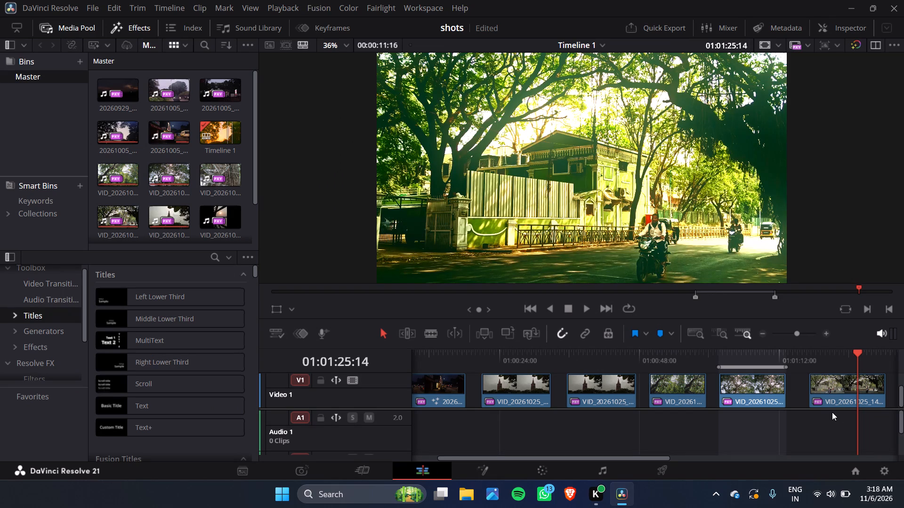
{"action": "scroll", "coordinate": [832, 412], "scroll_direction": "up", "scroll_amount": 1}
{"action": "left_click_drag", "start_coordinate": [784, 368], "coordinate": [626, 391]}
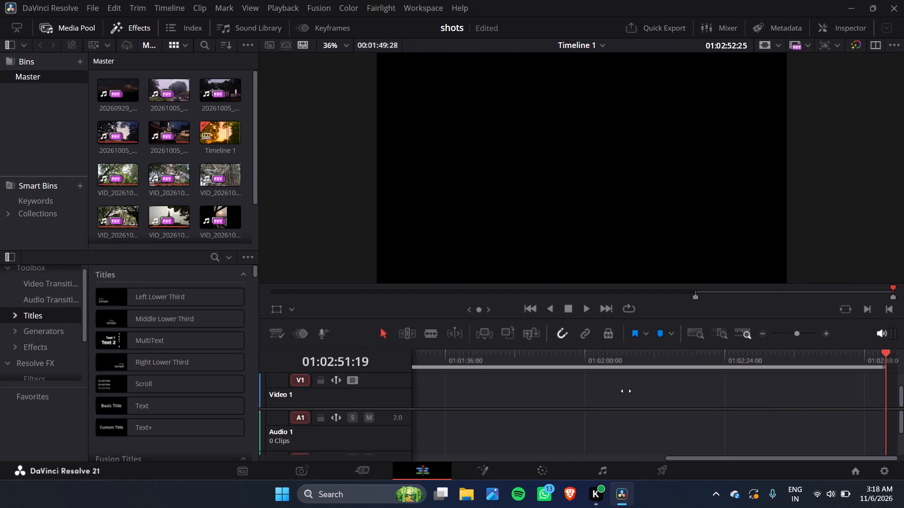
{"action": "left_click_drag", "start_coordinate": [626, 391], "coordinate": [425, 389]}
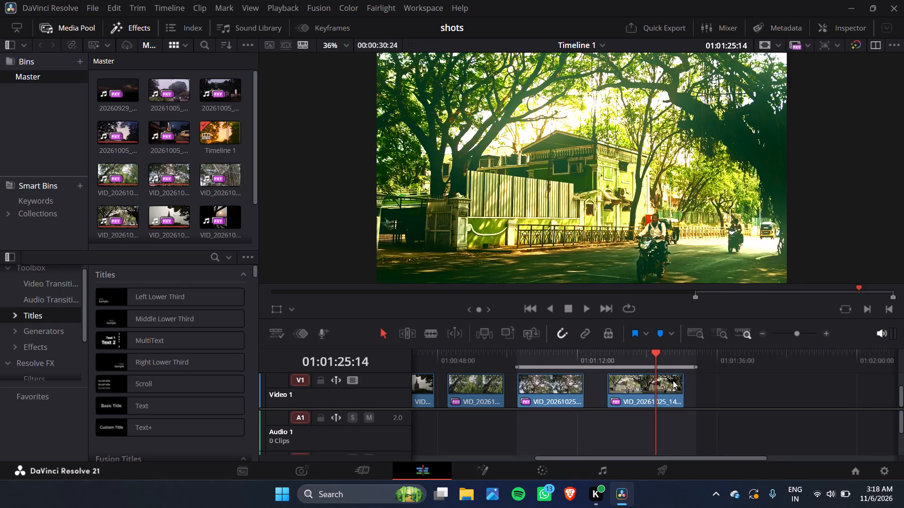
{"action": "left_click_drag", "start_coordinate": [692, 368], "coordinate": [680, 368]}
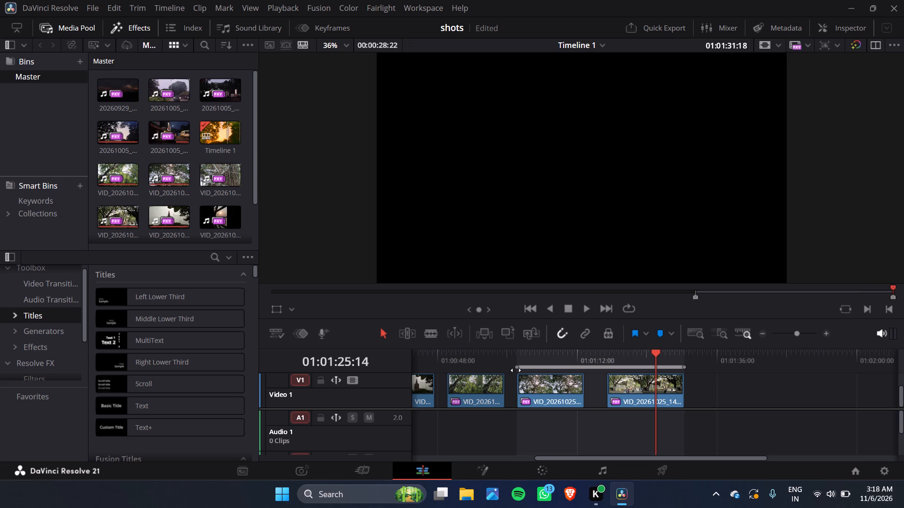
{"action": "left_click", "coordinate": [517, 368]}
{"action": "left_click_drag", "start_coordinate": [520, 368], "coordinate": [541, 368]}
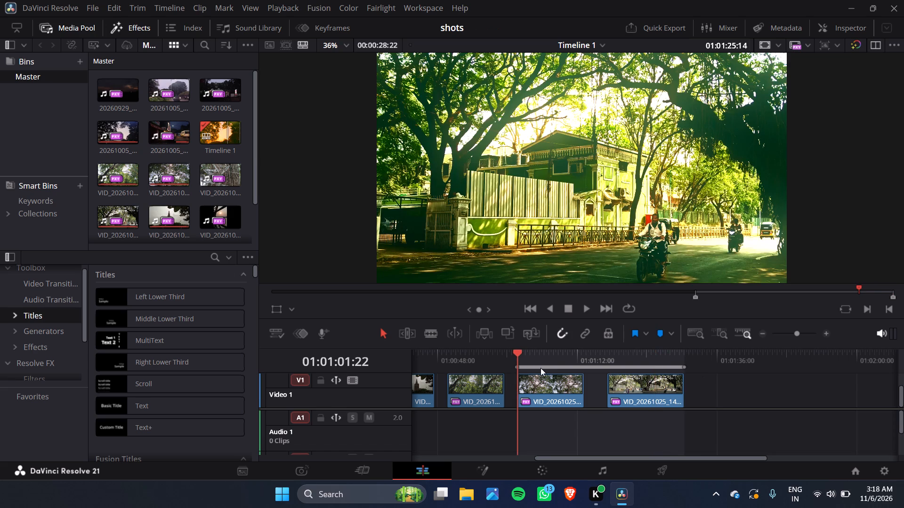
{"action": "left_click_drag", "start_coordinate": [541, 368], "coordinate": [607, 368]}
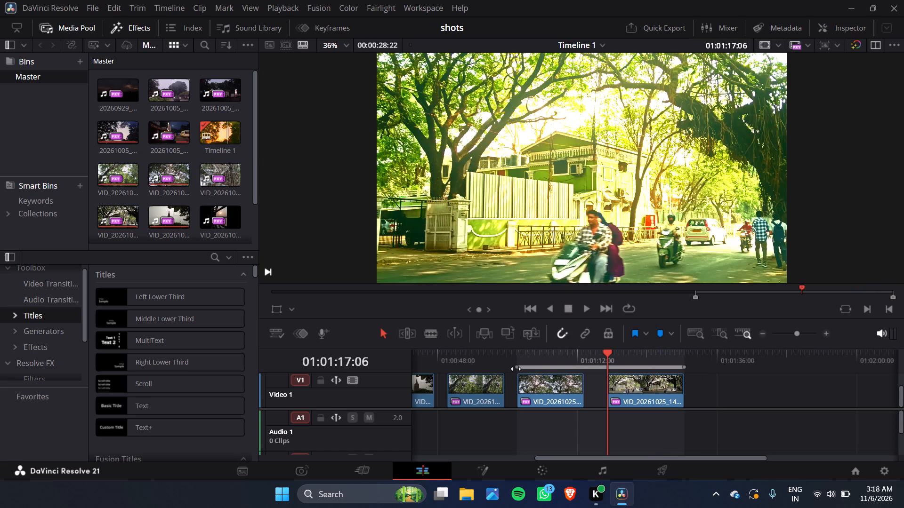
{"action": "left_click_drag", "start_coordinate": [518, 367], "coordinate": [521, 367]}
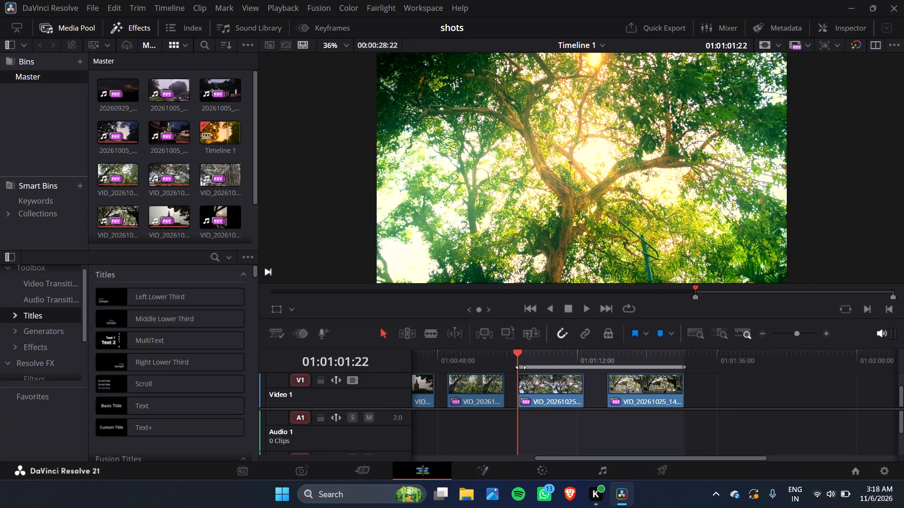
{"action": "left_click_drag", "start_coordinate": [521, 367], "coordinate": [604, 364]}
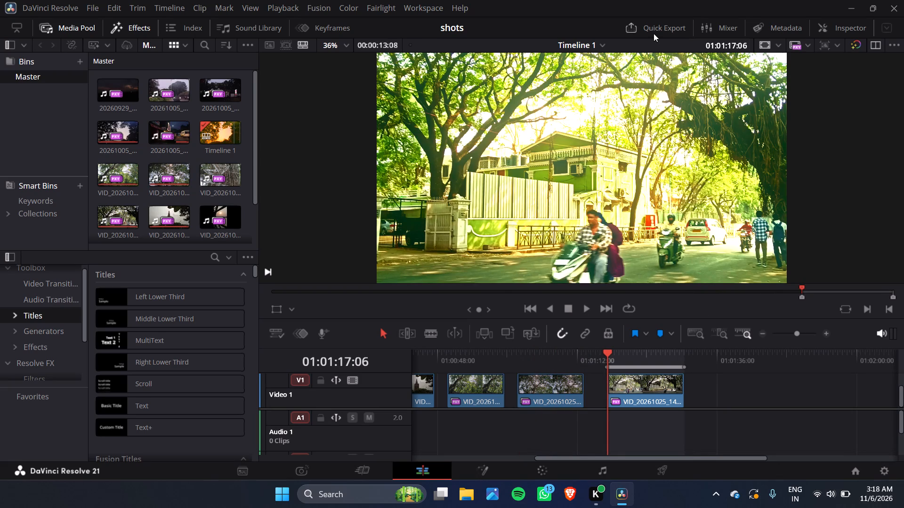
Preview the last clip's opening, trim its start to 01:01:19:24 and move the range's In point to match.
{"action": "left_click", "coordinate": [623, 353]}
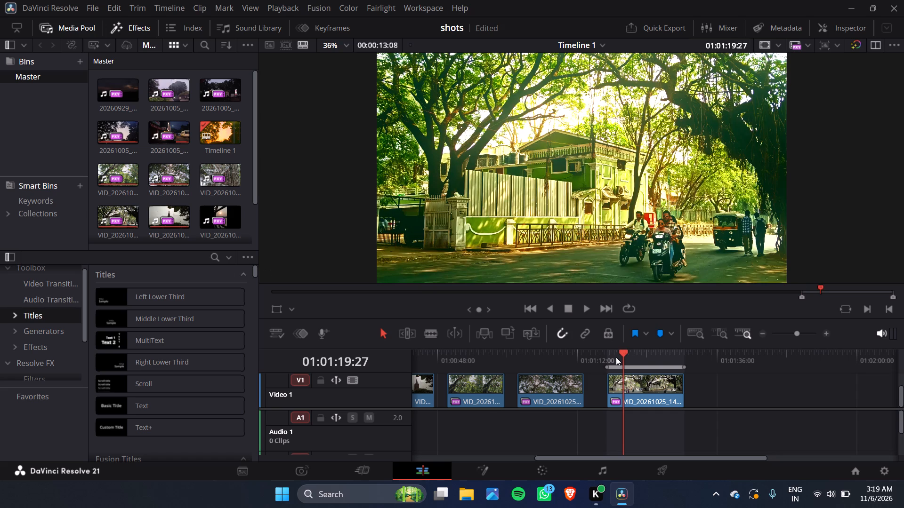
{"action": "left_click", "coordinate": [616, 357]}
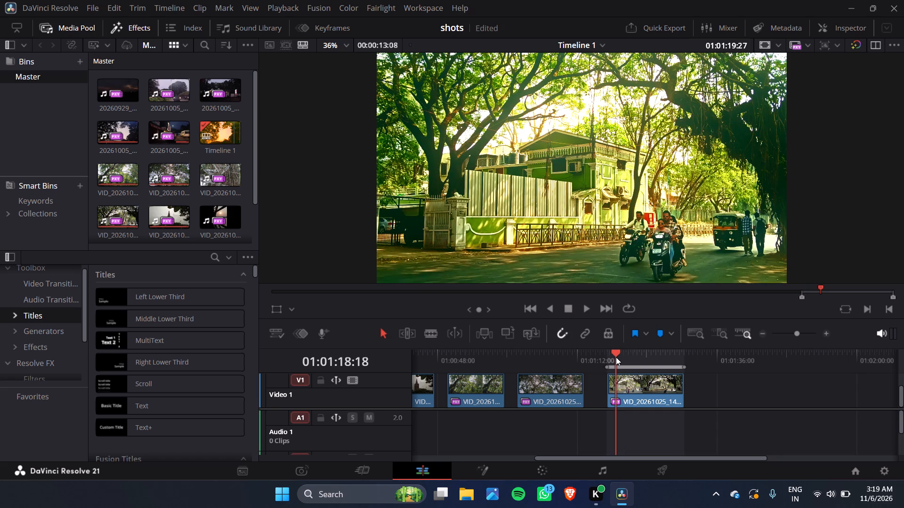
{"action": "key", "text": "space"}
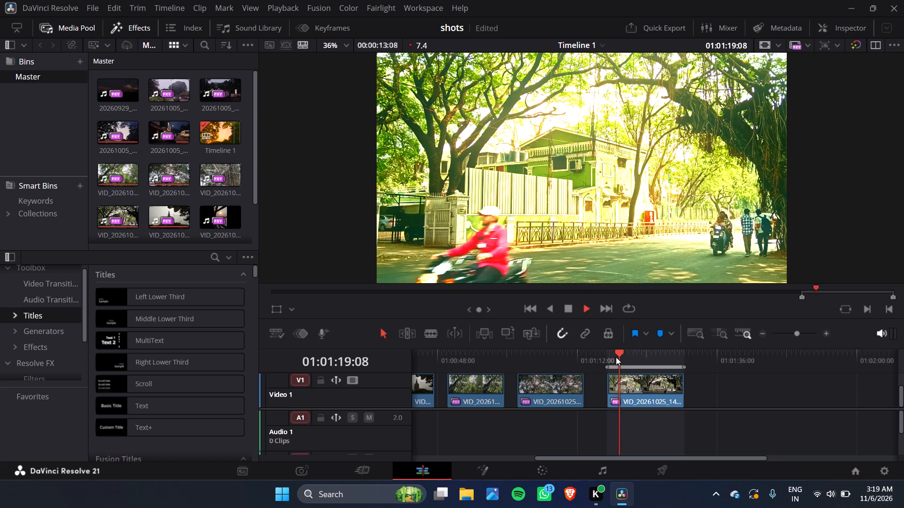
{"action": "key", "text": "space"}
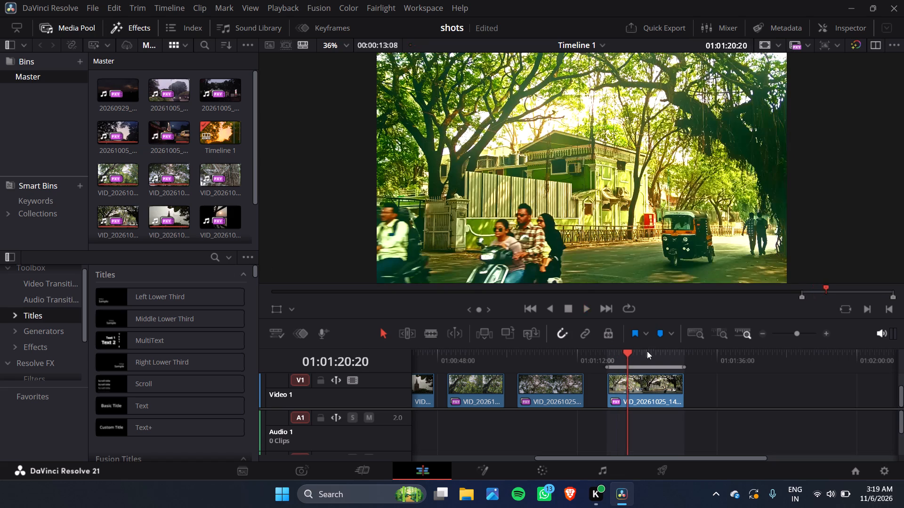
{"action": "left_click", "coordinate": [615, 357]}
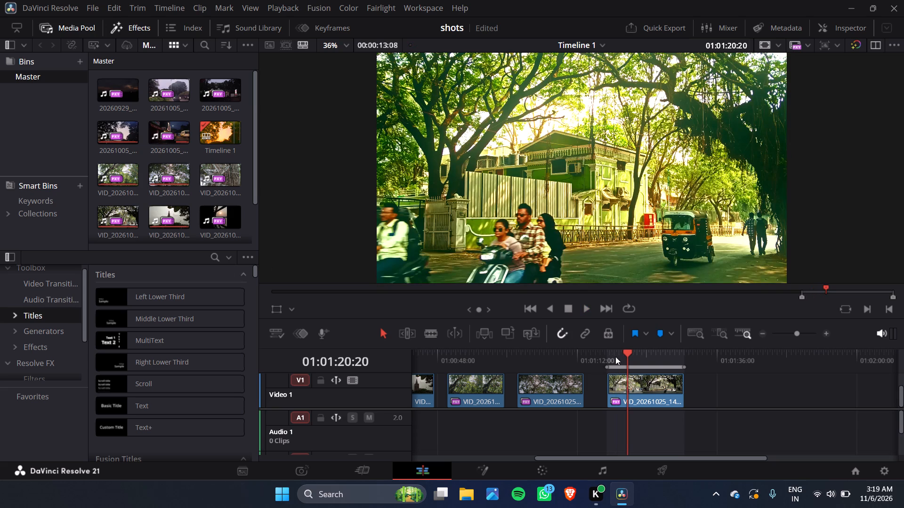
{"action": "left_click", "coordinate": [623, 352]}
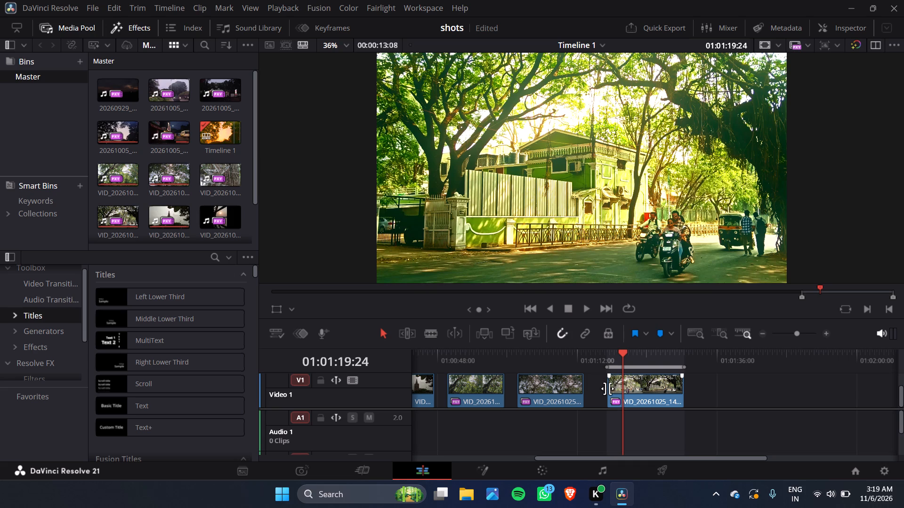
{"action": "left_click_drag", "start_coordinate": [607, 389], "coordinate": [619, 389]}
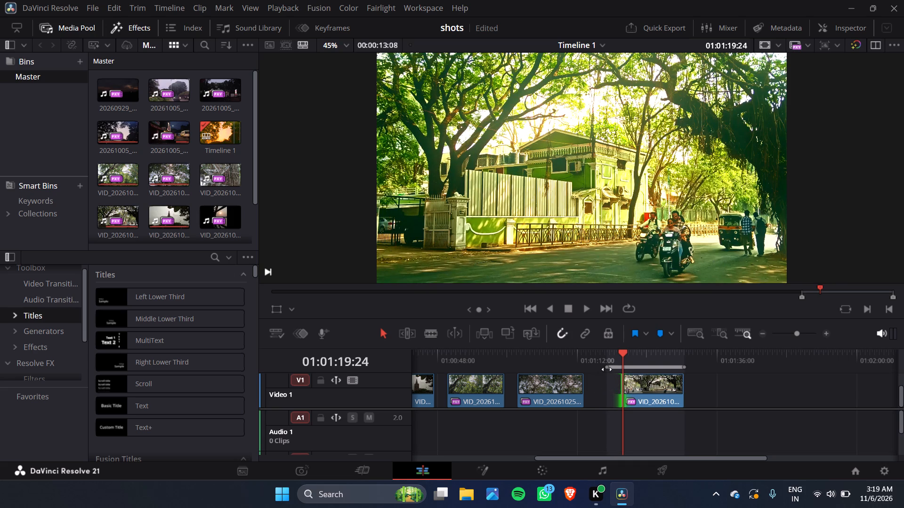
{"action": "left_click_drag", "start_coordinate": [607, 369], "coordinate": [621, 369]}
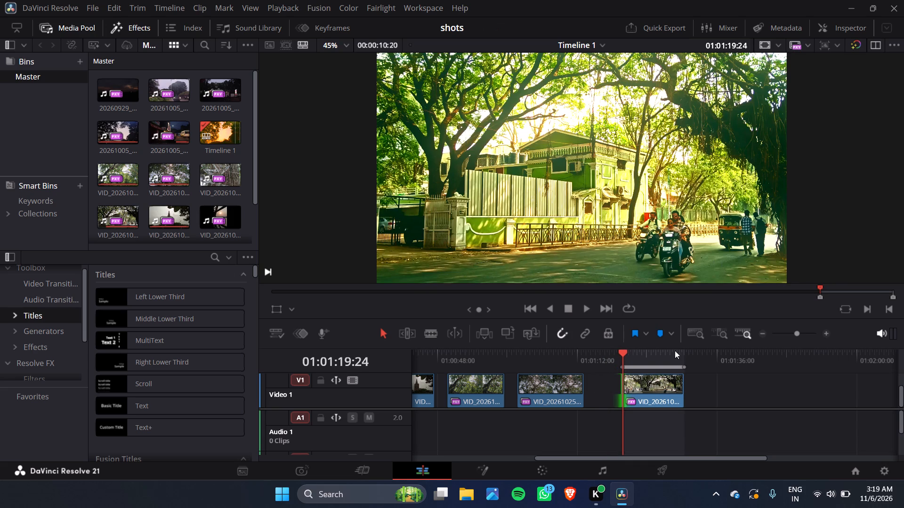
Quick-export the marked range with the HyperDeck preset as "punehouse" in the clipsforreels folder.
{"action": "left_click", "coordinate": [640, 27]}
{"action": "left_click", "coordinate": [347, 173]}
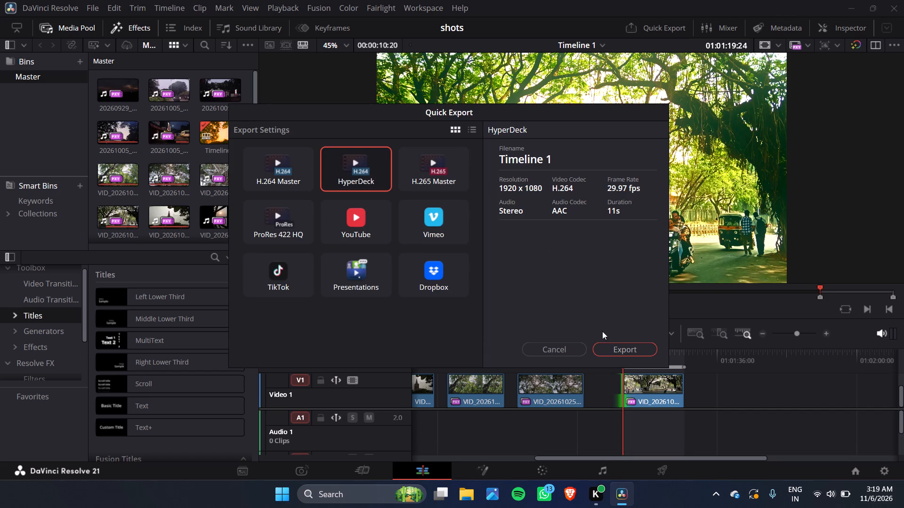
{"action": "left_click", "coordinate": [608, 347]}
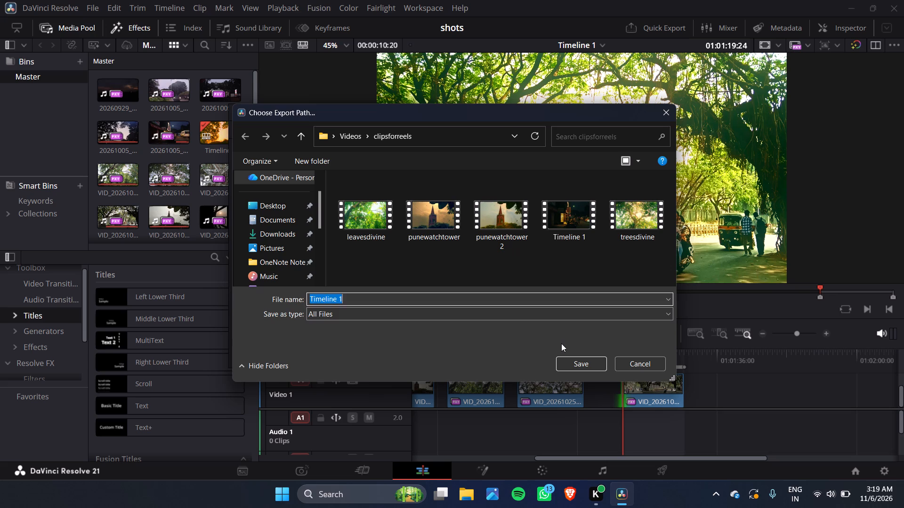
{"action": "key", "text": "BackSpace"}
{"action": "type", "text": "punehouse"}
{"action": "key", "text": "Return"}
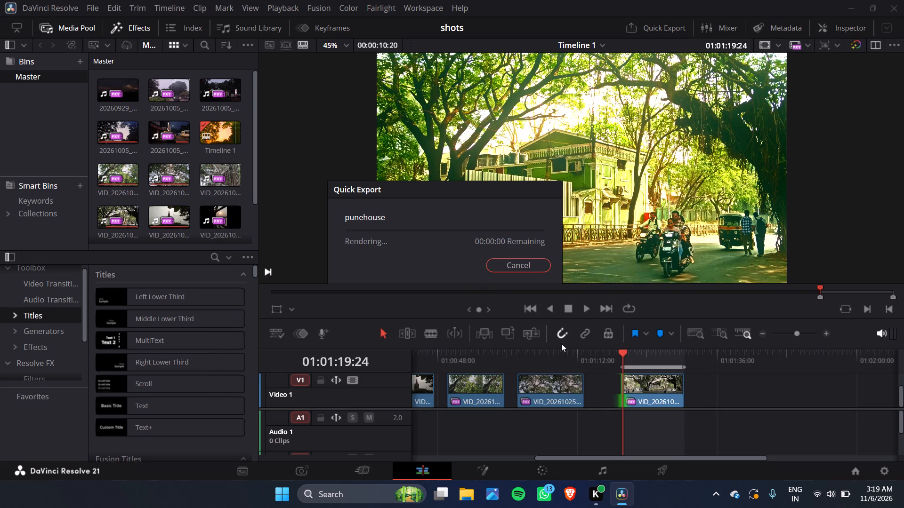
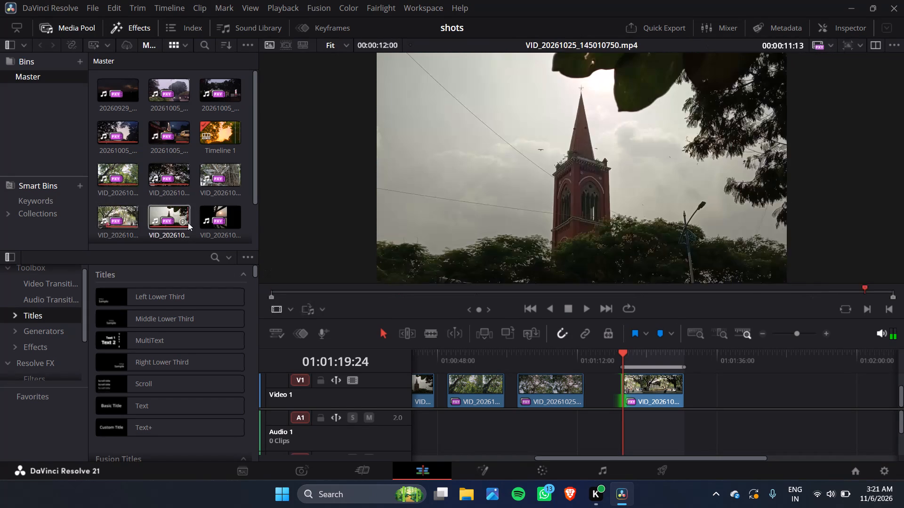
Add the pink flower clip from the media pool to Video 1 after the last clip, starting at about 01:01:35:26.
{"action": "scroll", "coordinate": [188, 222], "scroll_direction": "down", "scroll_amount": 1}
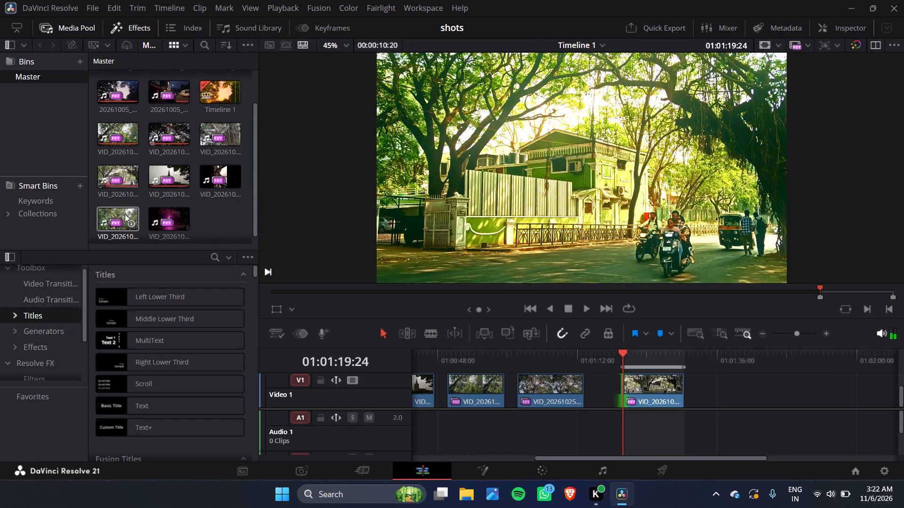
{"action": "left_click_drag", "start_coordinate": [115, 216], "coordinate": [803, 385]}
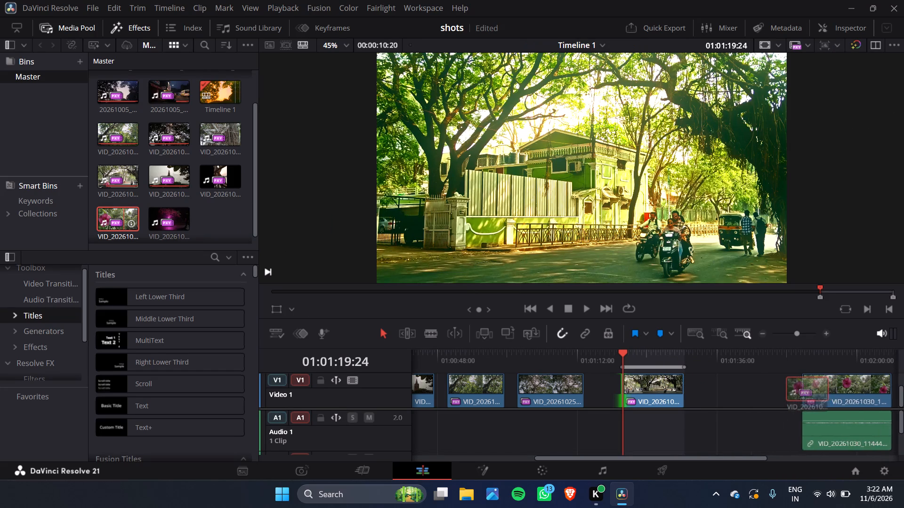
{"action": "left_click_drag", "start_coordinate": [803, 385], "coordinate": [716, 428]}
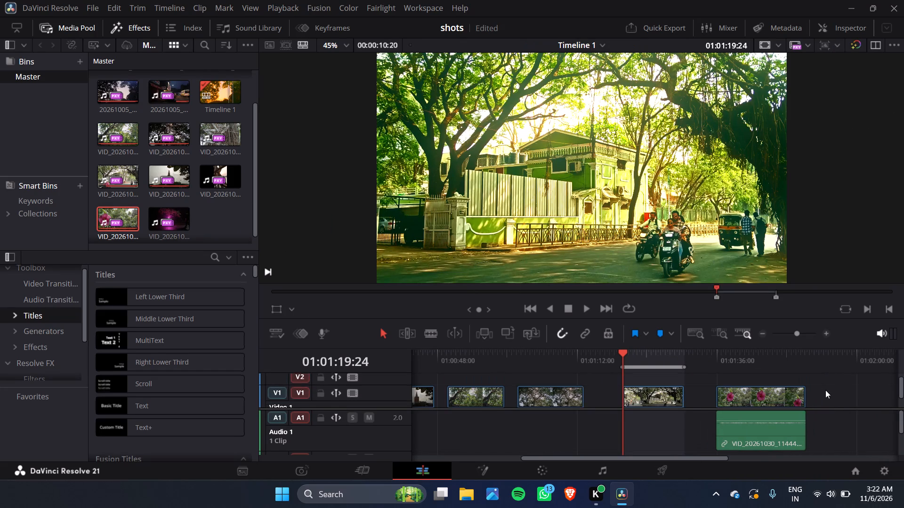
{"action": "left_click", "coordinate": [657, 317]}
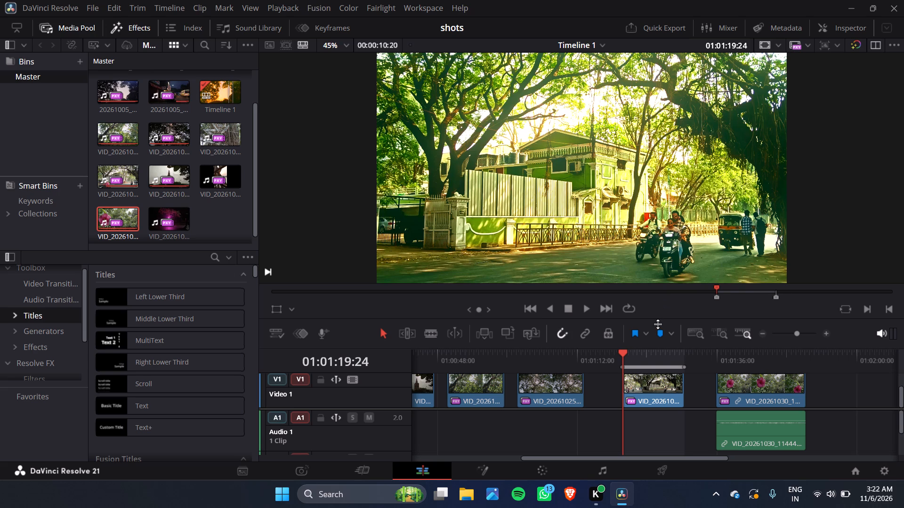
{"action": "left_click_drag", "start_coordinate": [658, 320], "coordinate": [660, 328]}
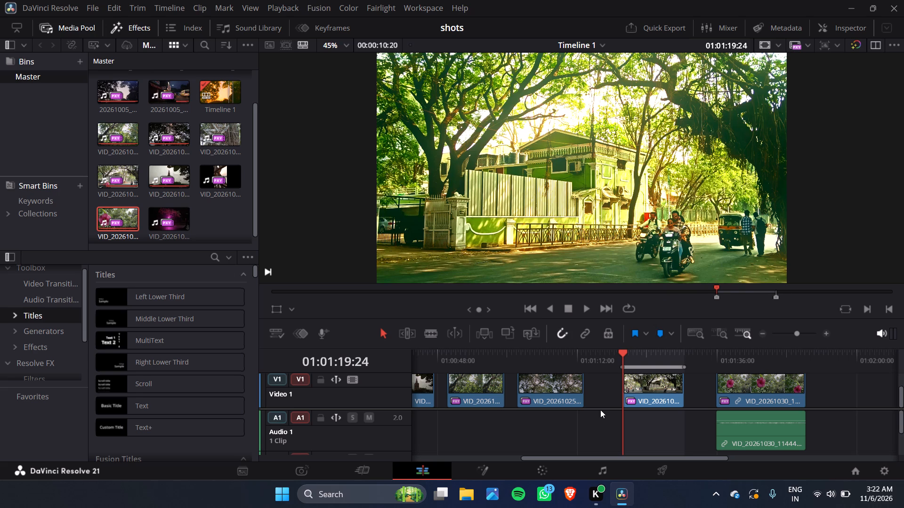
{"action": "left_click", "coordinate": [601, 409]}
Delete only the flower clip's audio from Audio 1, keeping its video on Video 1.
{"action": "left_click", "coordinate": [749, 431]}
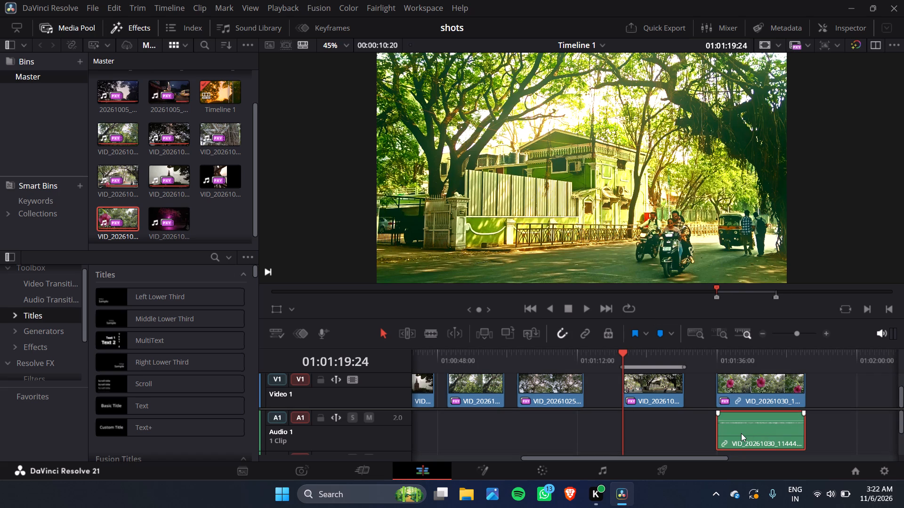
{"action": "key", "text": "BackSpace"}
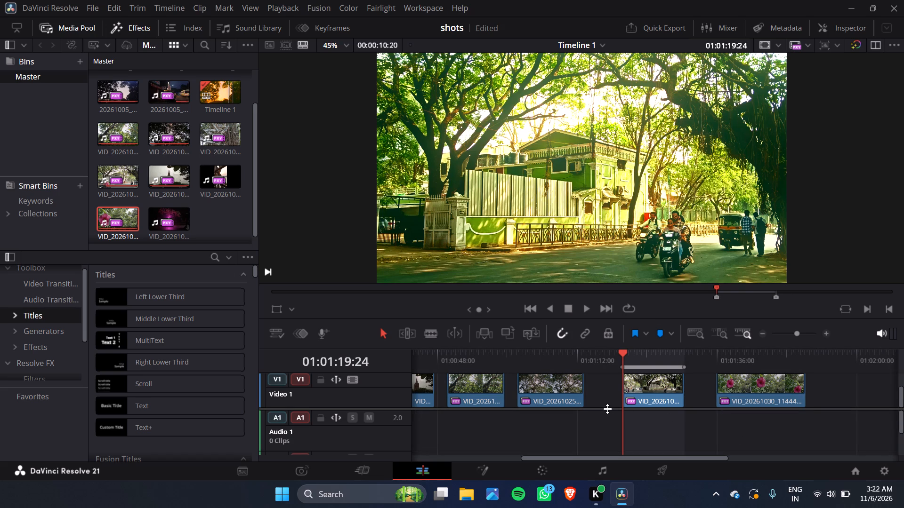
Lower the divider between the video and audio tracks slightly to give the video tracks more room in the timeline.
{"action": "left_click_drag", "start_coordinate": [607, 409], "coordinate": [613, 441]}
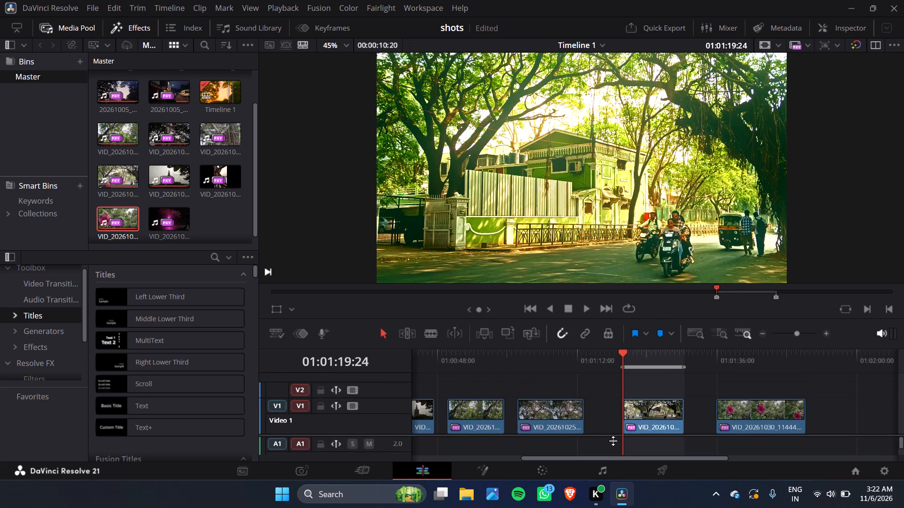
{"action": "left_click_drag", "start_coordinate": [613, 441], "coordinate": [617, 439]}
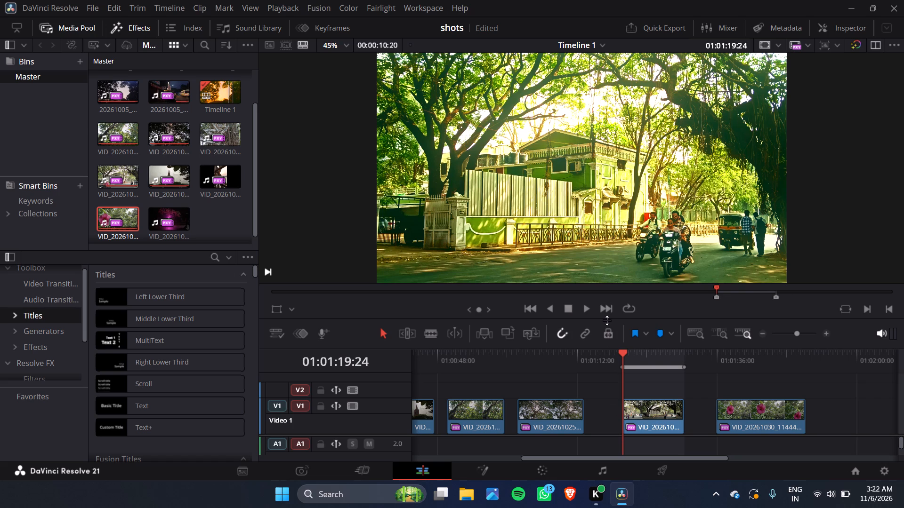
{"action": "left_click", "coordinate": [607, 320]}
{"action": "double_click", "coordinate": [608, 320]}
{"action": "left_click_drag", "start_coordinate": [608, 319], "coordinate": [608, 317]}
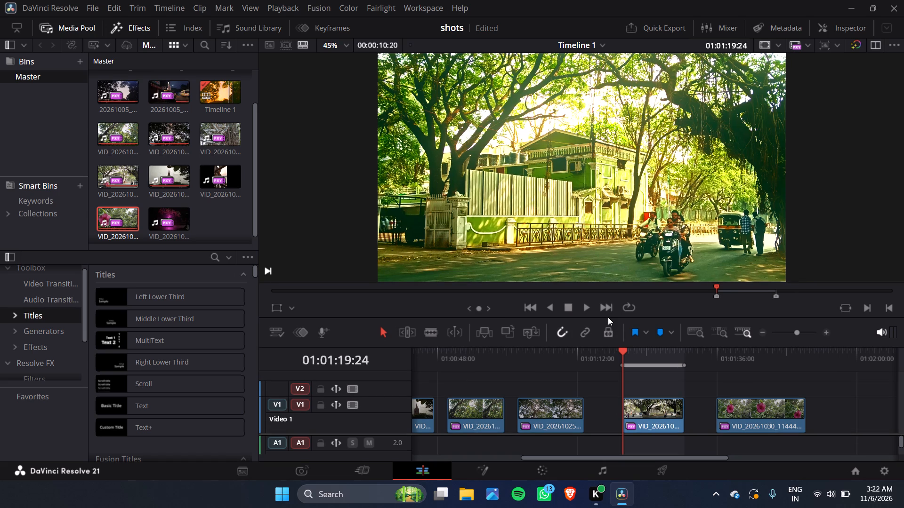
{"action": "left_click_drag", "start_coordinate": [608, 317], "coordinate": [606, 299]}
{"action": "left_click_drag", "start_coordinate": [606, 299], "coordinate": [657, 319]}
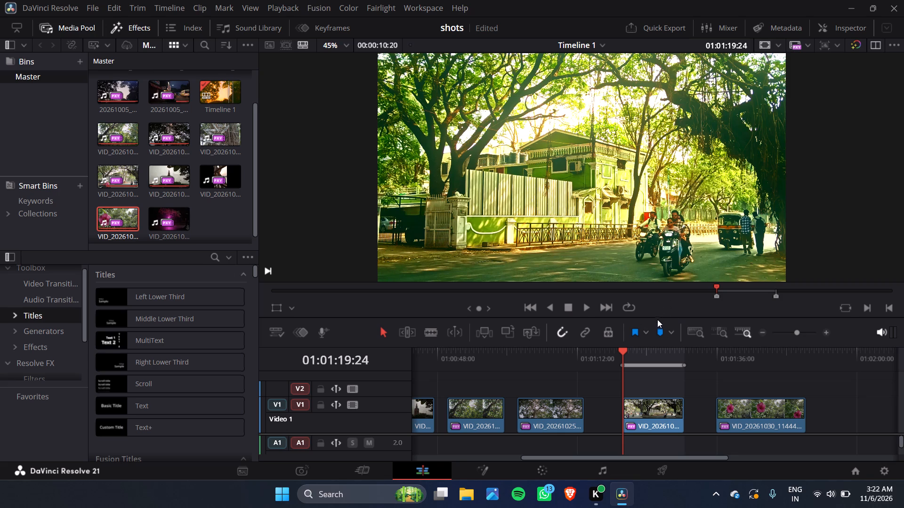
{"action": "left_click_drag", "start_coordinate": [657, 319], "coordinate": [615, 444]}
{"action": "left_click_drag", "start_coordinate": [615, 444], "coordinate": [609, 430]}
{"action": "left_click_drag", "start_coordinate": [602, 316], "coordinate": [602, 324]}
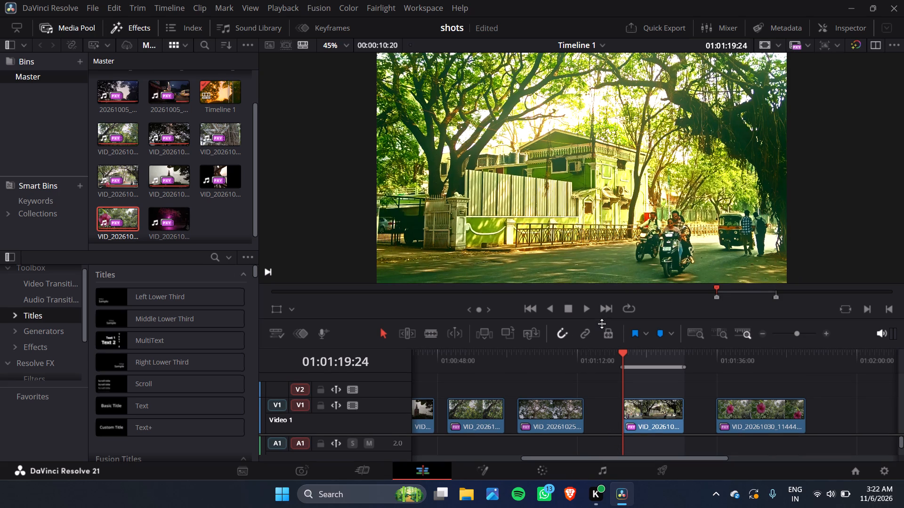
{"action": "left_click_drag", "start_coordinate": [602, 324], "coordinate": [602, 333]}
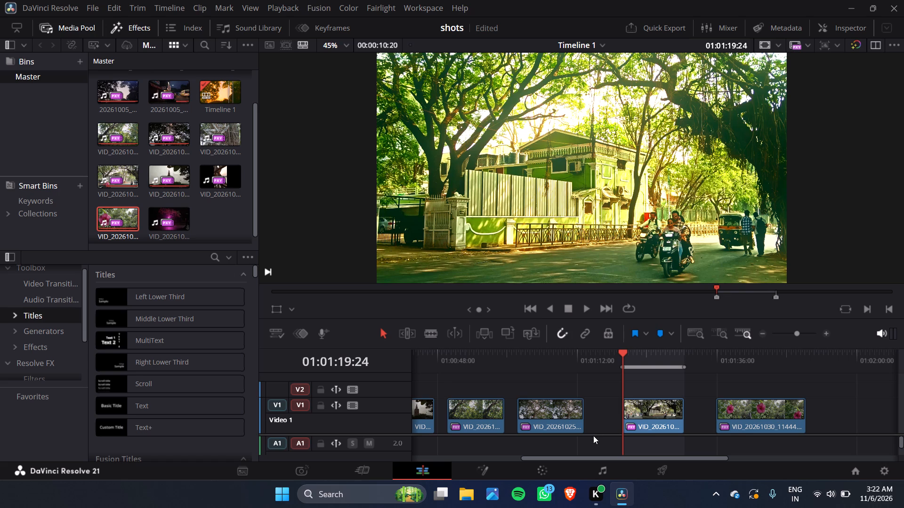
{"action": "left_click_drag", "start_coordinate": [599, 433], "coordinate": [598, 422]}
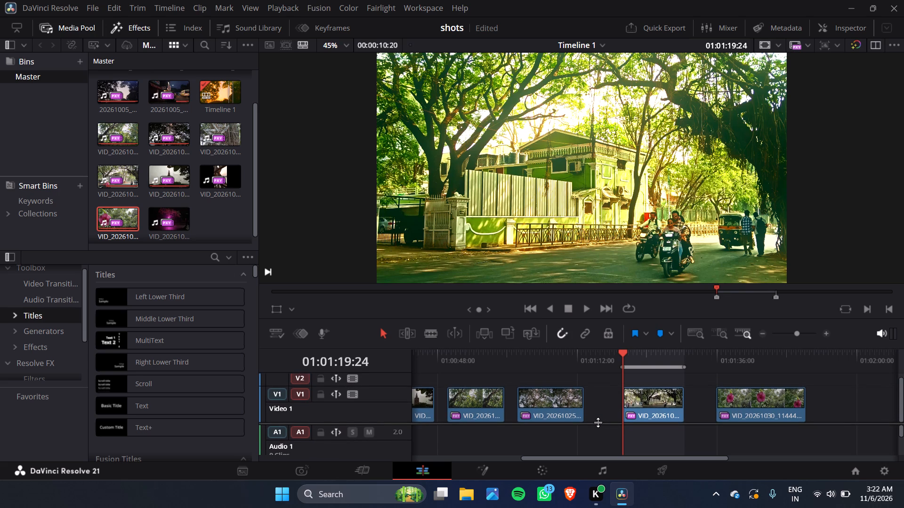
{"action": "left_click_drag", "start_coordinate": [598, 422], "coordinate": [598, 420]}
Play the flower clip through from its start twice to review the footage, and return the playhead to its first frame.
{"action": "left_click", "coordinate": [719, 354]}
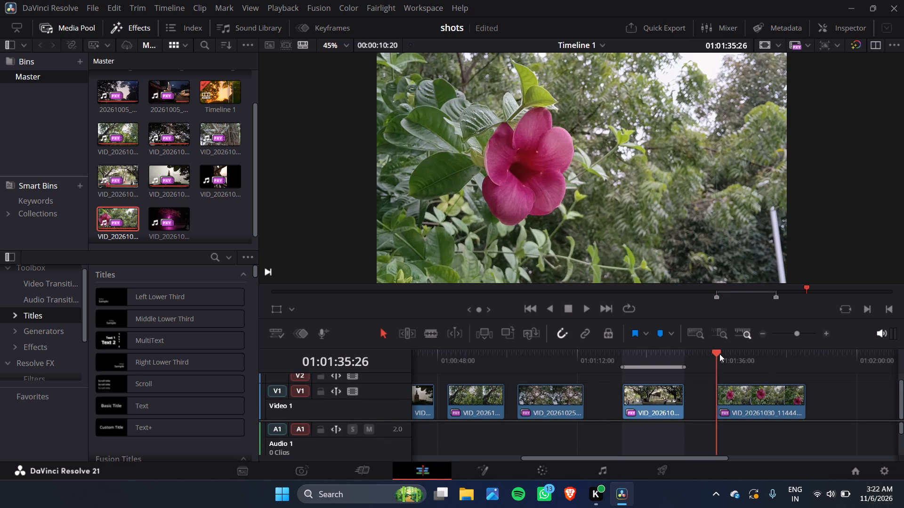
{"action": "key", "text": "space"}
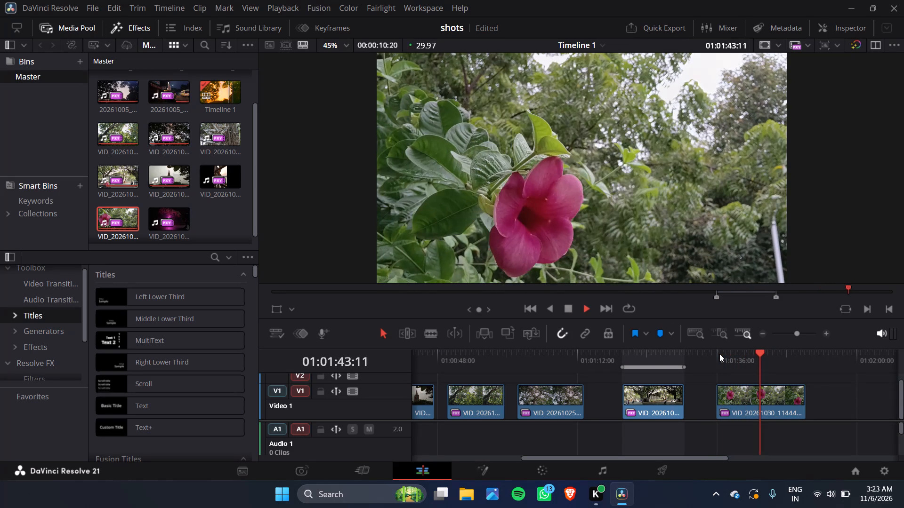
{"action": "key", "text": "space"}
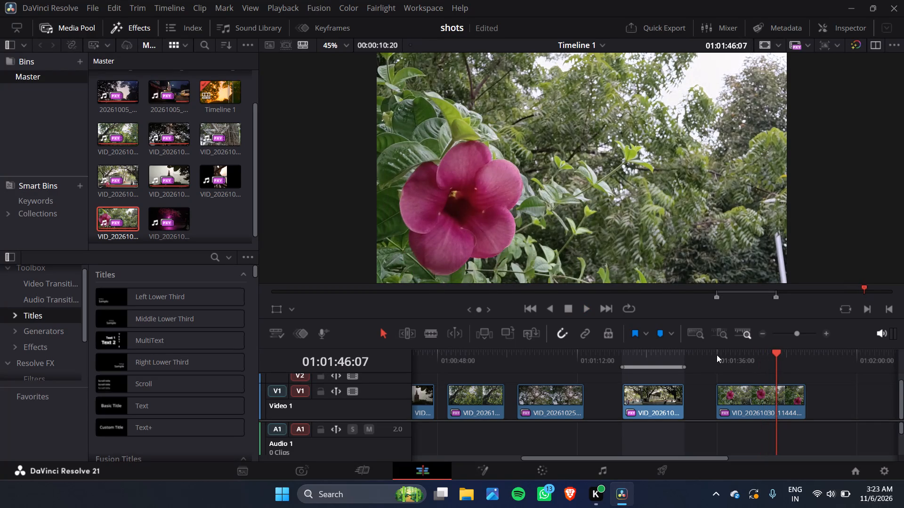
{"action": "left_click", "coordinate": [717, 355]}
{"action": "key", "text": "space"}
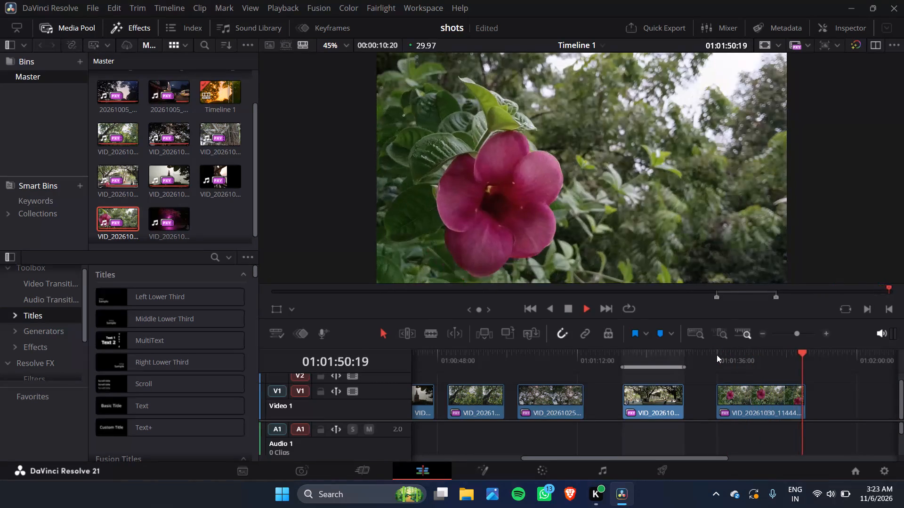
{"action": "key", "text": "space"}
{"action": "left_click", "coordinate": [720, 357]}
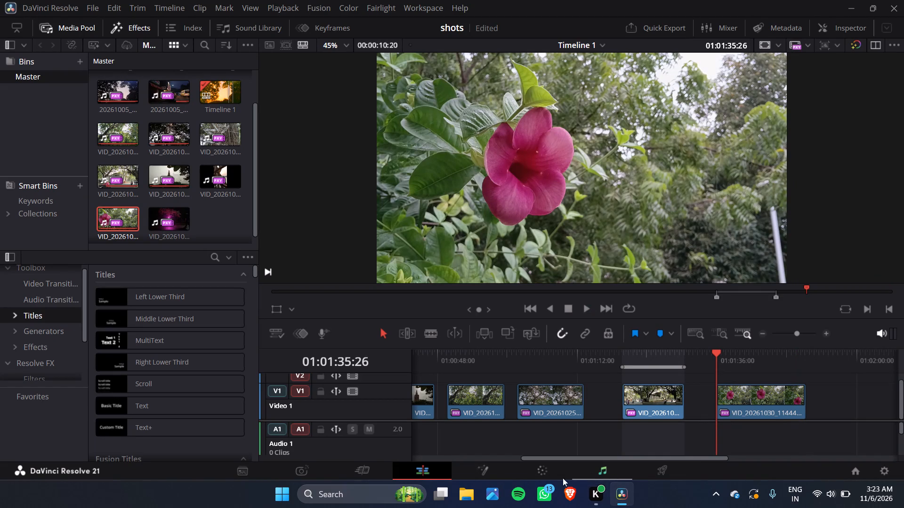
Select the flower clip on the timeline and open it on the Color page for grading.
{"action": "left_click", "coordinate": [532, 475]}
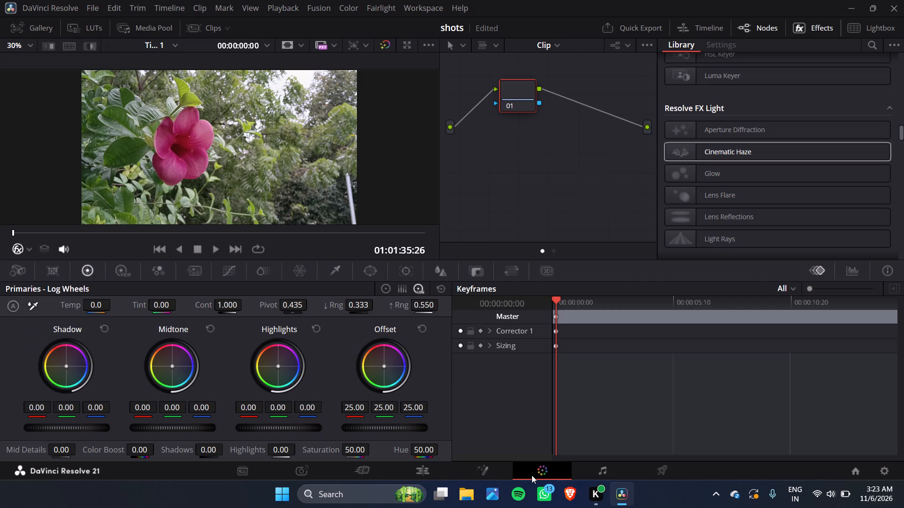
{"action": "left_click", "coordinate": [423, 473]}
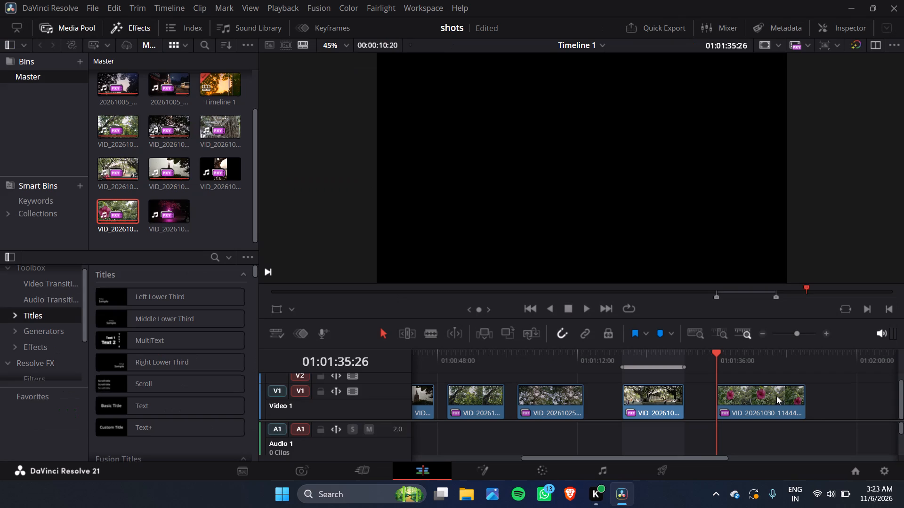
{"action": "left_click", "coordinate": [776, 396]}
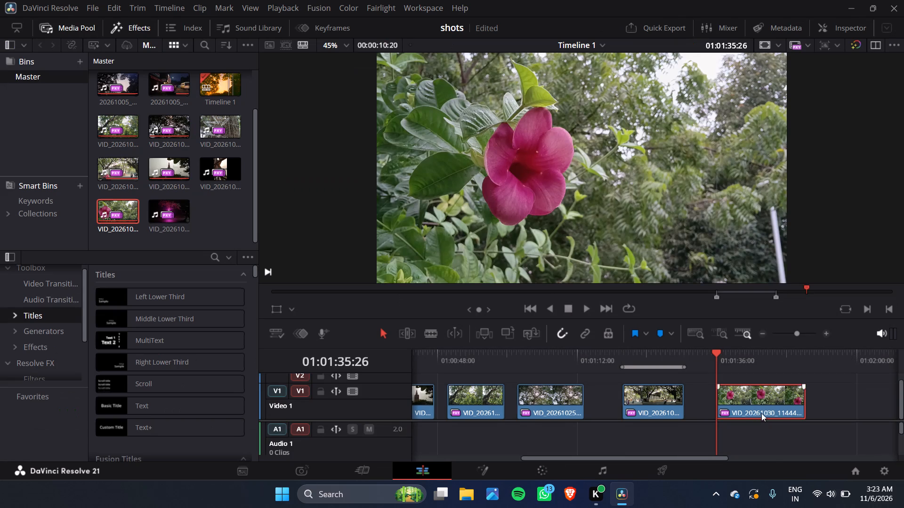
{"action": "left_click", "coordinate": [541, 474]}
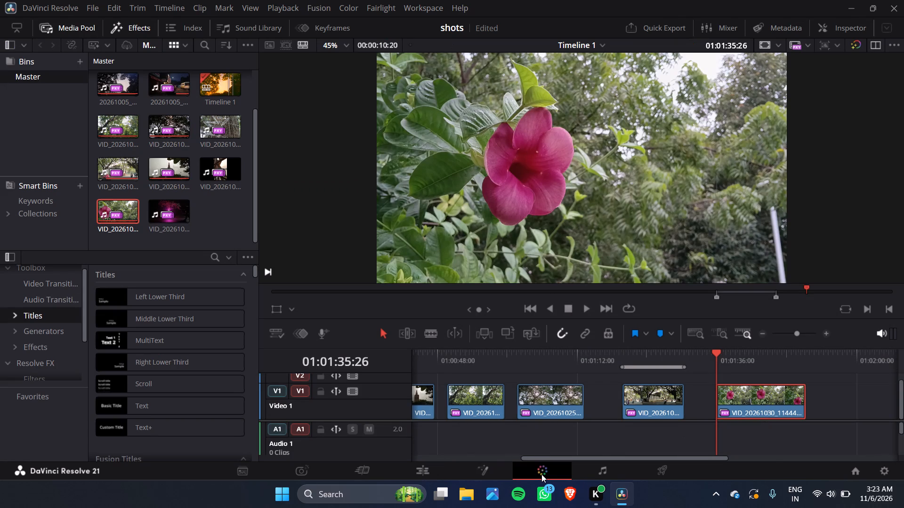
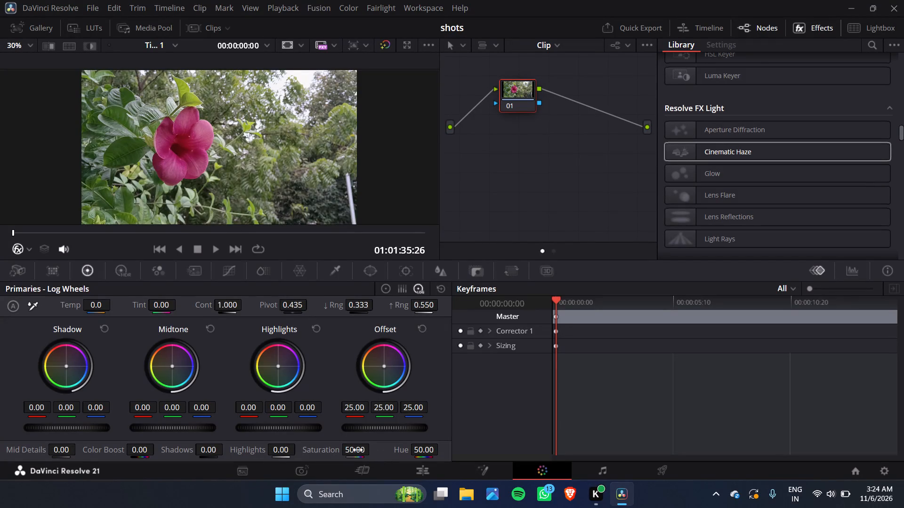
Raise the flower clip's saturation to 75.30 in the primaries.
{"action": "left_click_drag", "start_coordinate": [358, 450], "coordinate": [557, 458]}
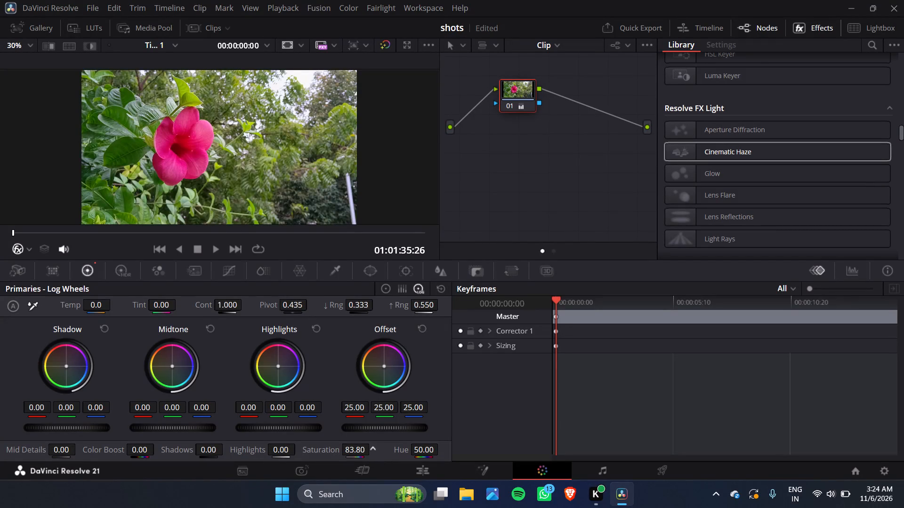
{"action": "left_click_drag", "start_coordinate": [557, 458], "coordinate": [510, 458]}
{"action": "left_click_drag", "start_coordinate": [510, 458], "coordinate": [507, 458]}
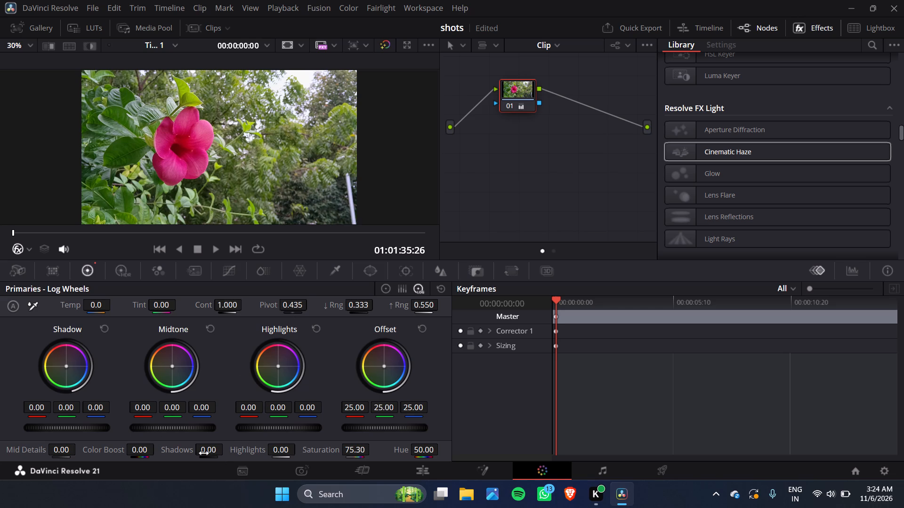
Try darker and brighter highlights on the flower clip and settle the primaries' Highlights value at 12.00.
{"action": "left_click_drag", "start_coordinate": [284, 451], "coordinate": [223, 463]}
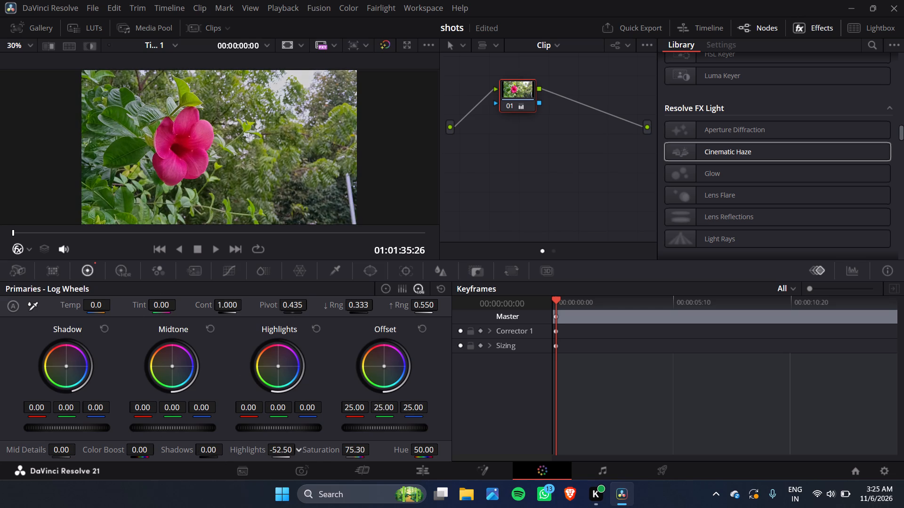
{"action": "left_click_drag", "start_coordinate": [223, 463], "coordinate": [251, 467]}
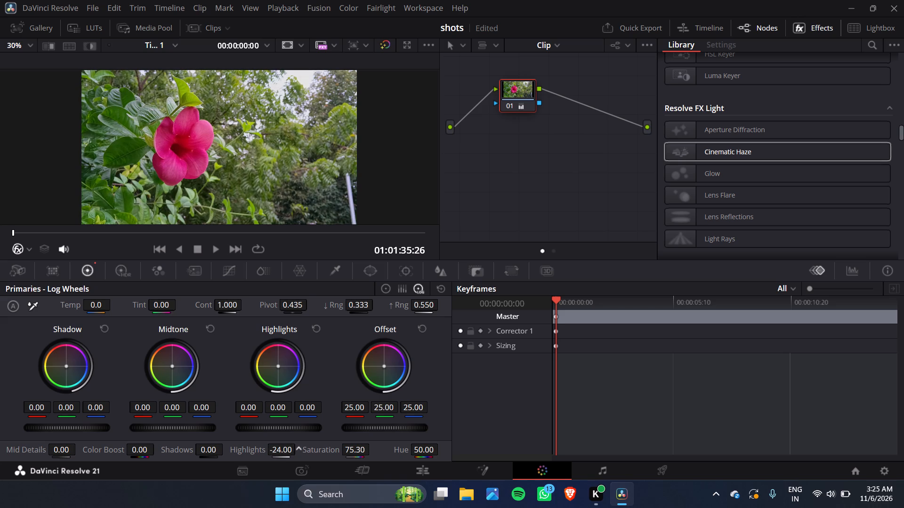
{"action": "left_click_drag", "start_coordinate": [251, 467], "coordinate": [292, 468]}
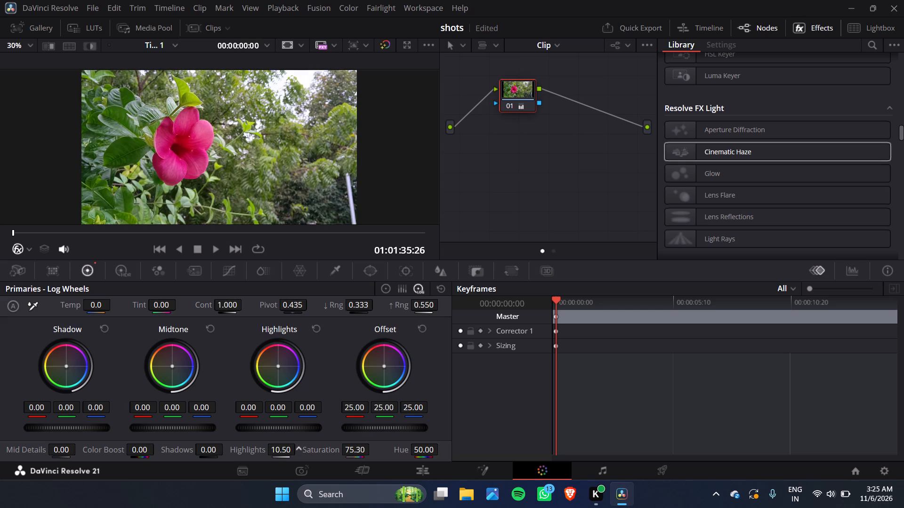
{"action": "left_click_drag", "start_coordinate": [292, 468], "coordinate": [303, 470]}
{"action": "left_click_drag", "start_coordinate": [303, 470], "coordinate": [293, 470]}
Darken the flower clip's shadows, settling the primaries' Shadows value at -22.50.
{"action": "left_click_drag", "start_coordinate": [205, 450], "coordinate": [146, 458]}
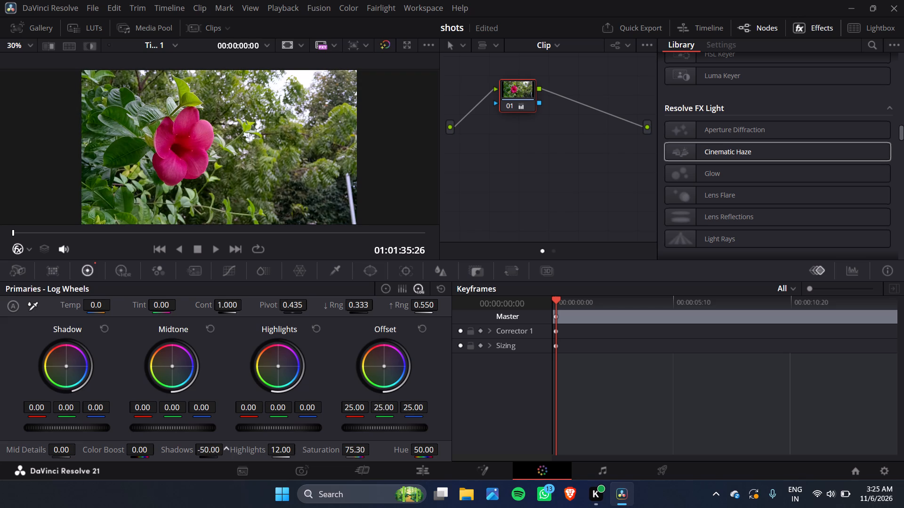
{"action": "left_click_drag", "start_coordinate": [146, 458], "coordinate": [158, 458]}
{"action": "left_click_drag", "start_coordinate": [158, 458], "coordinate": [191, 459]}
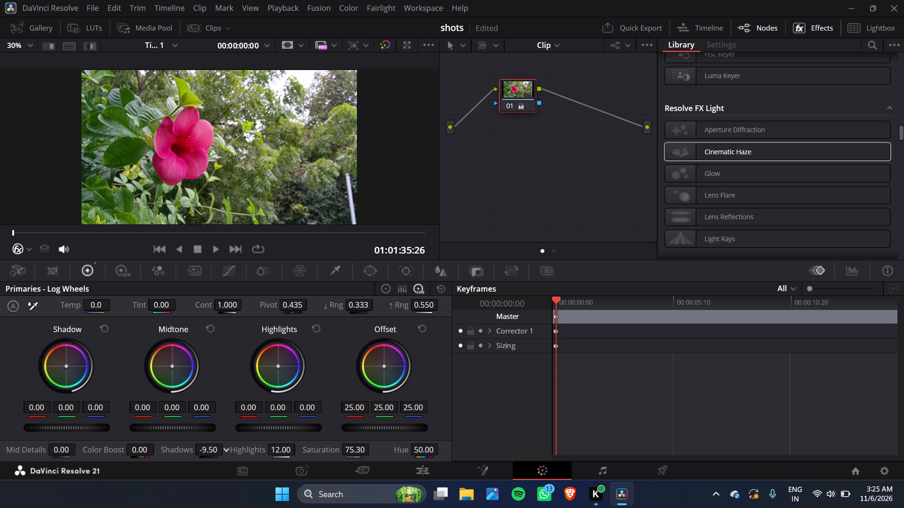
{"action": "left_click_drag", "start_coordinate": [191, 459], "coordinate": [186, 459]}
{"action": "left_click_drag", "start_coordinate": [212, 450], "coordinate": [209, 451]}
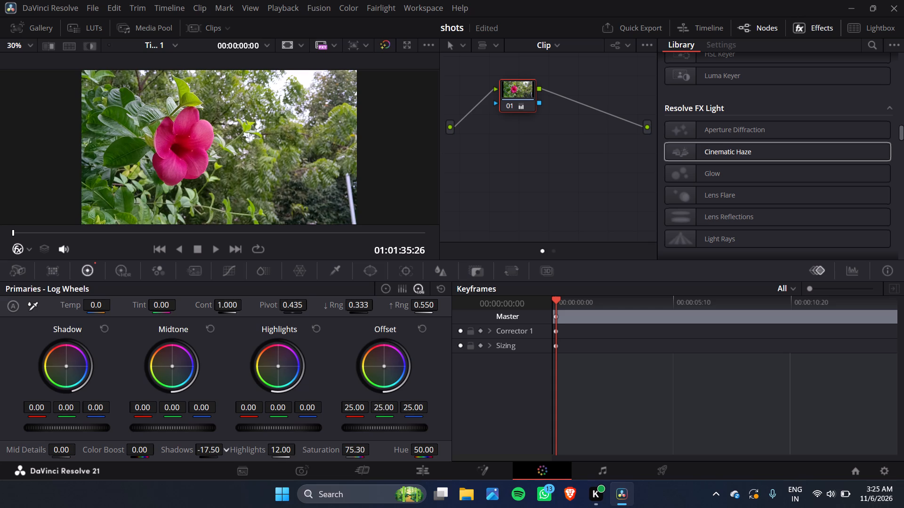
{"action": "left_click_drag", "start_coordinate": [209, 451], "coordinate": [202, 451]}
{"action": "left_click", "coordinate": [212, 451]}
Balance the flower clip's color intensity with Color Boost at 20.00 and Saturation at 69.80.
{"action": "left_click_drag", "start_coordinate": [138, 447], "coordinate": [164, 452]}
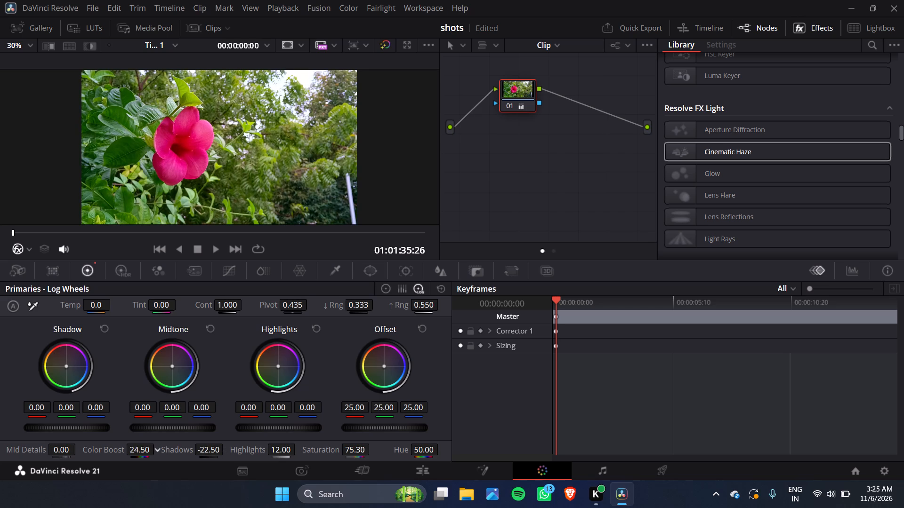
{"action": "left_click_drag", "start_coordinate": [164, 452], "coordinate": [154, 452]}
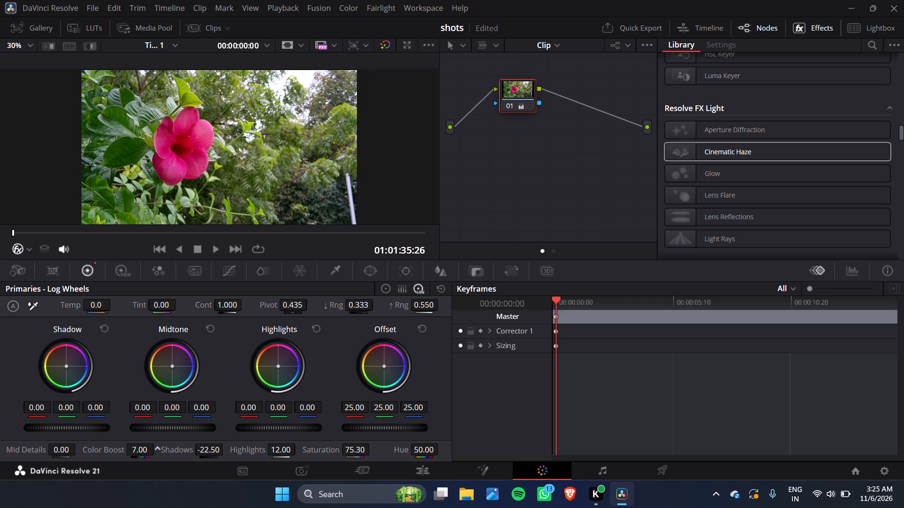
{"action": "left_click_drag", "start_coordinate": [154, 452], "coordinate": [169, 453]}
{"action": "left_click_drag", "start_coordinate": [360, 447], "coordinate": [327, 449]}
{"action": "left_click_drag", "start_coordinate": [132, 450], "coordinate": [125, 450]}
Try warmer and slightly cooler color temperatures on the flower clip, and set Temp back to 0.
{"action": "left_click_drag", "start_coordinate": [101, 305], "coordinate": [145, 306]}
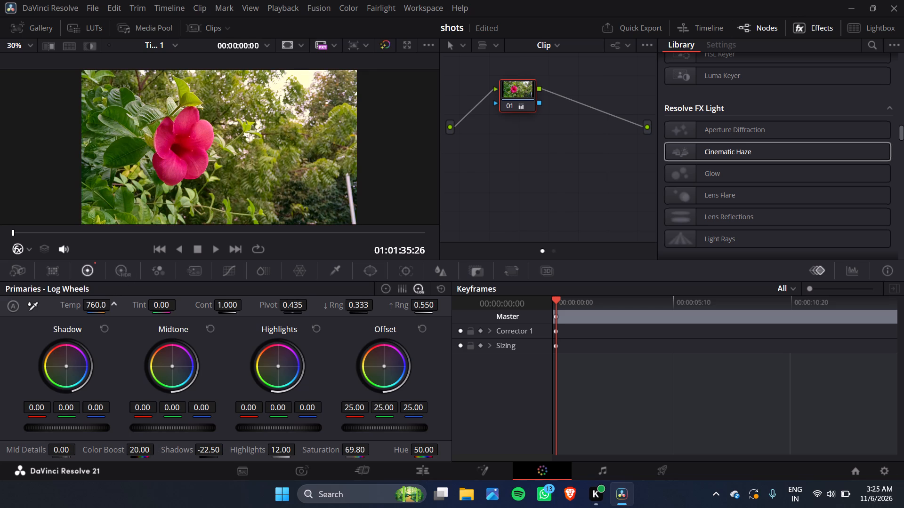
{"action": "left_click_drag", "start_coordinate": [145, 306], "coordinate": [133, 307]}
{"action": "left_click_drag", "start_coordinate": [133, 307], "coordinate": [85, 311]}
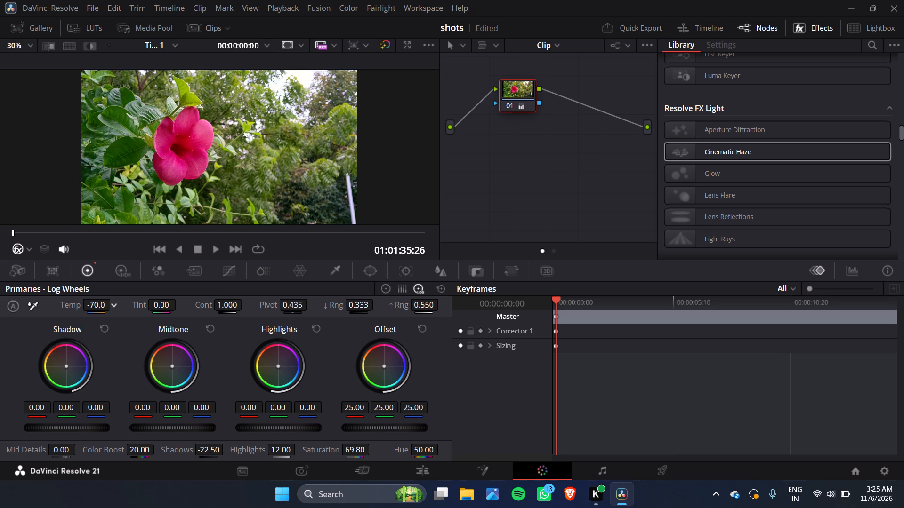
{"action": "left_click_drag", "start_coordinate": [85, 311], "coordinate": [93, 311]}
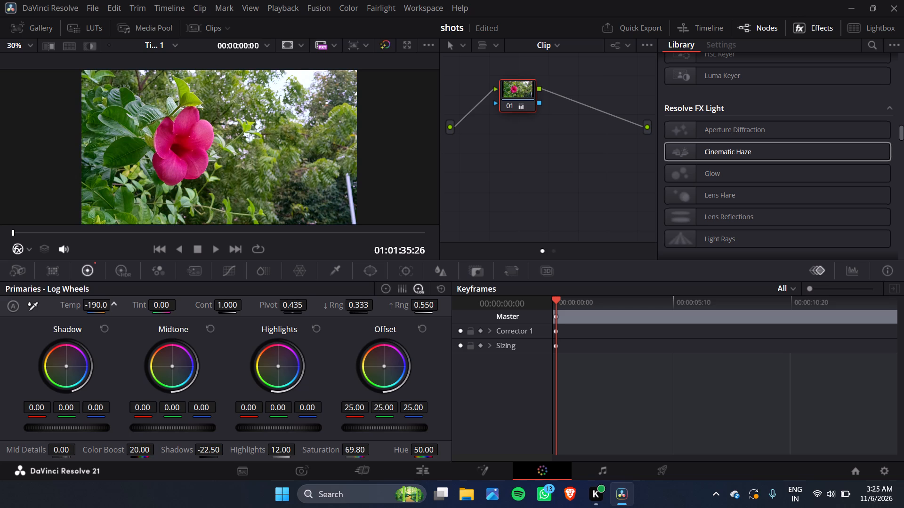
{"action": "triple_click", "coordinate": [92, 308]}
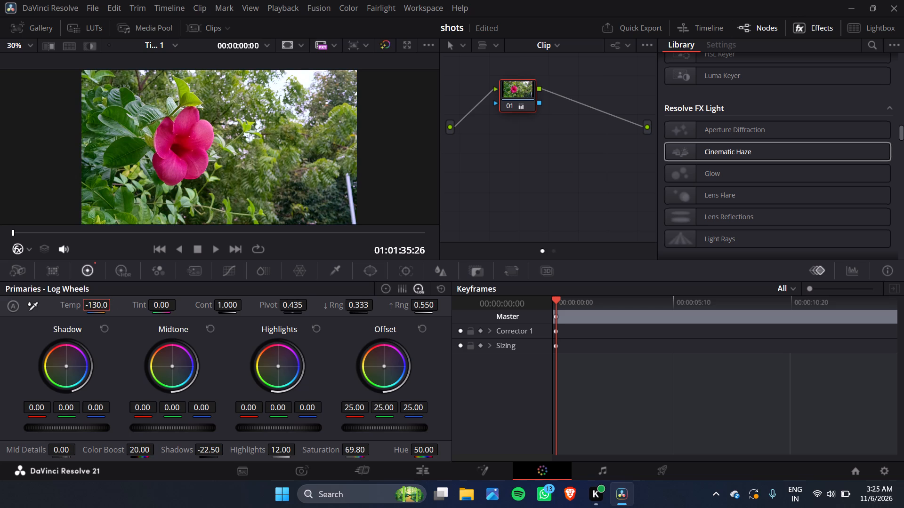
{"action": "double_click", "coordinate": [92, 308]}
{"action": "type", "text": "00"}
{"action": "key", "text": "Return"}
Unlink the custom curve channels to edit luma alone, and add midtone, highlight and shadow points along the luma curve.
{"action": "left_click", "coordinate": [227, 269]}
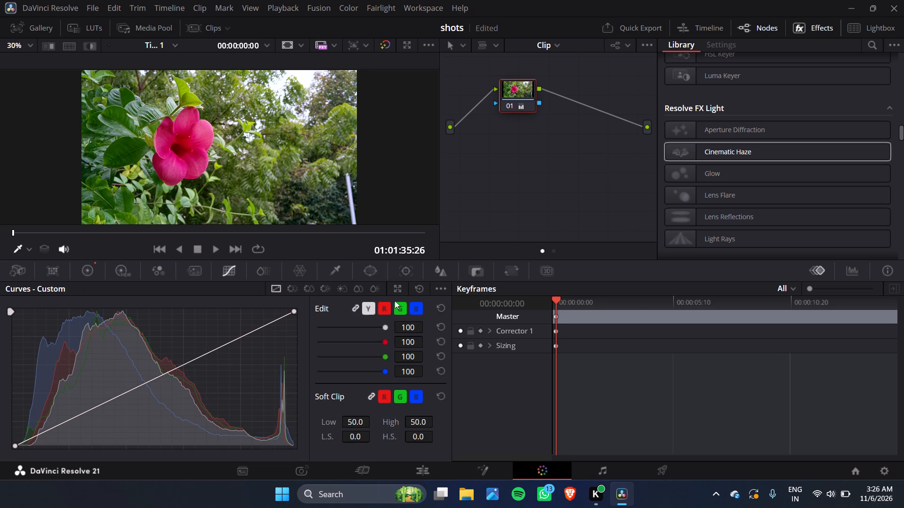
{"action": "left_click", "coordinate": [356, 306]}
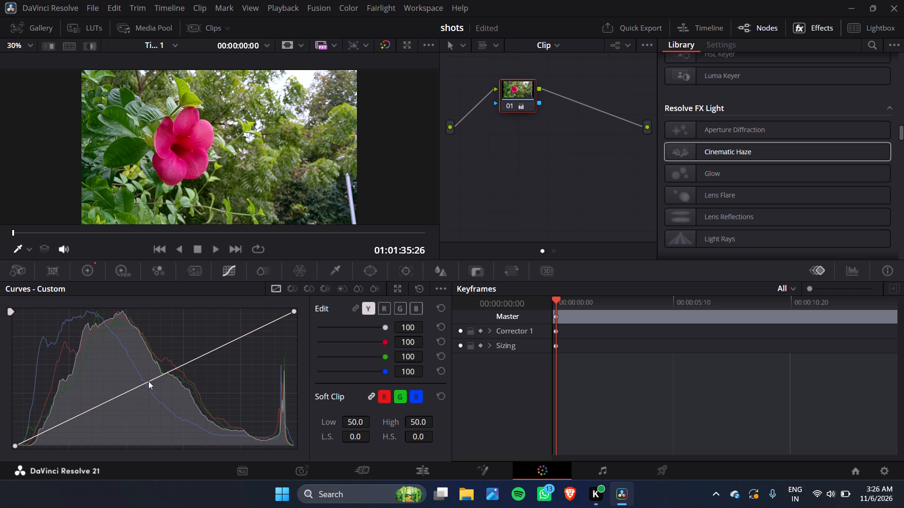
{"action": "left_click", "coordinate": [148, 380]}
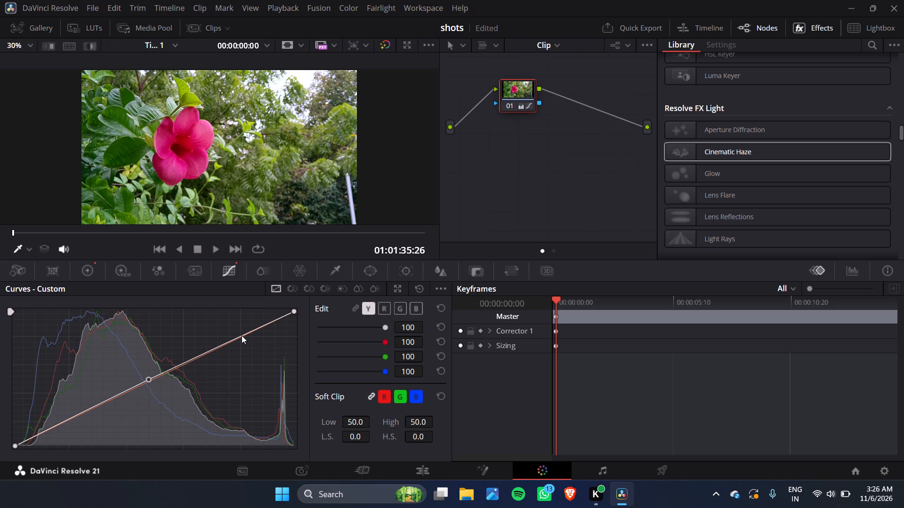
{"action": "left_click", "coordinate": [242, 335]}
{"action": "left_click", "coordinate": [64, 421]}
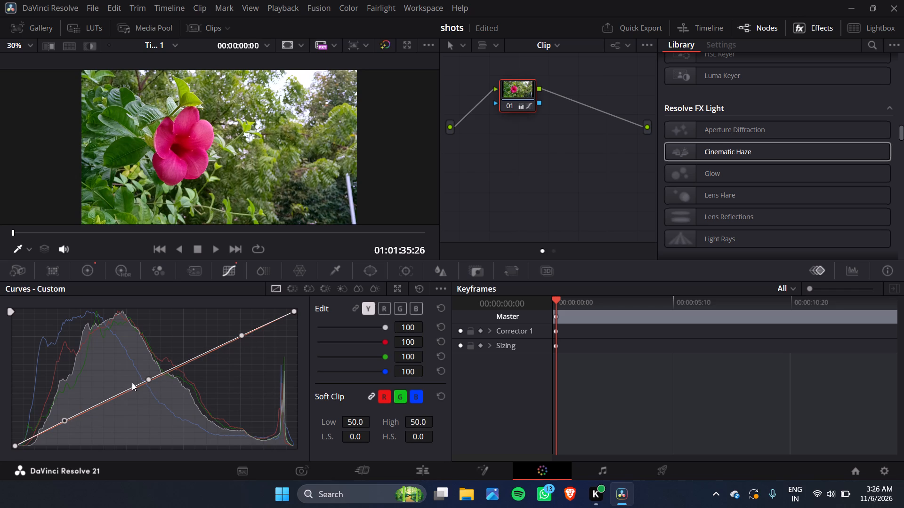
Raise the luma curve's highlight point slightly and move its white endpoint slightly inward along the top edge.
{"action": "left_click", "coordinate": [241, 334]}
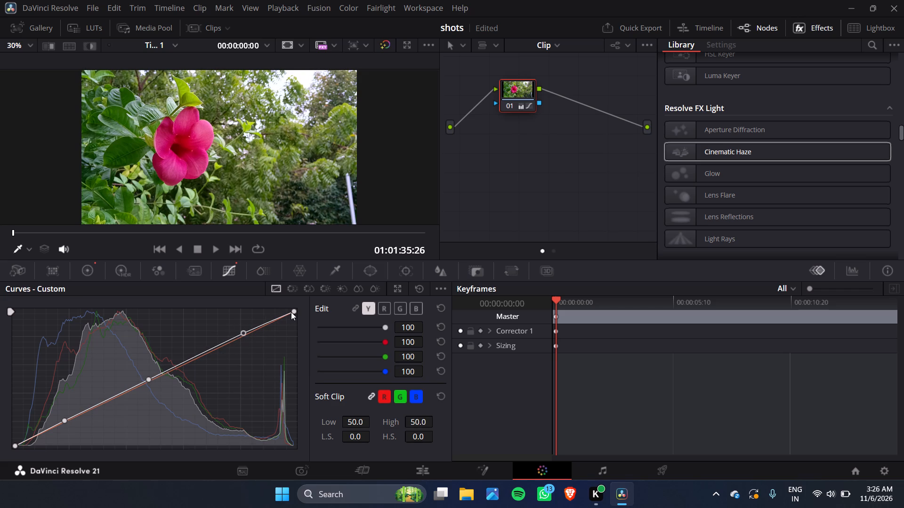
{"action": "left_click_drag", "start_coordinate": [291, 312], "coordinate": [290, 301]}
{"action": "left_click_drag", "start_coordinate": [290, 301], "coordinate": [291, 307]}
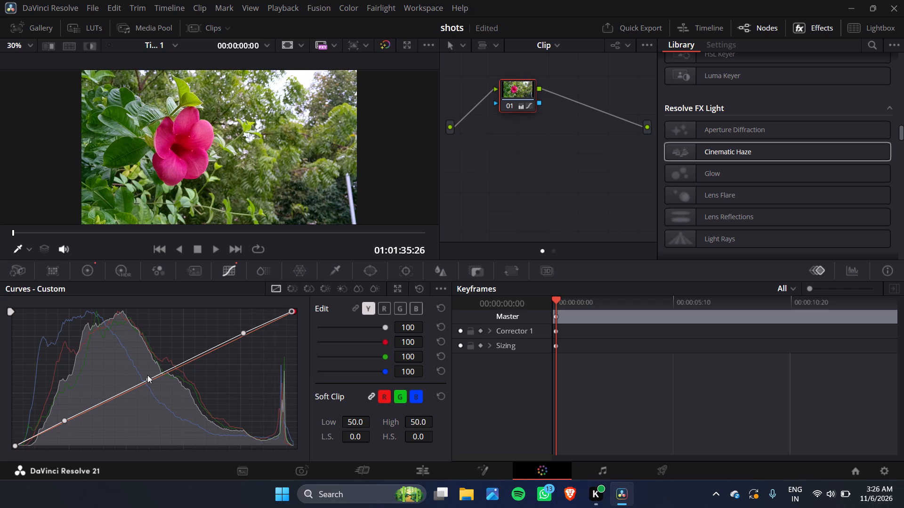
Try brighter and darker positions for the luma curve's midtone point, and settle it slightly below the original diagonal.
{"action": "left_click", "coordinate": [147, 375]}
{"action": "left_click_drag", "start_coordinate": [148, 376], "coordinate": [148, 376]}
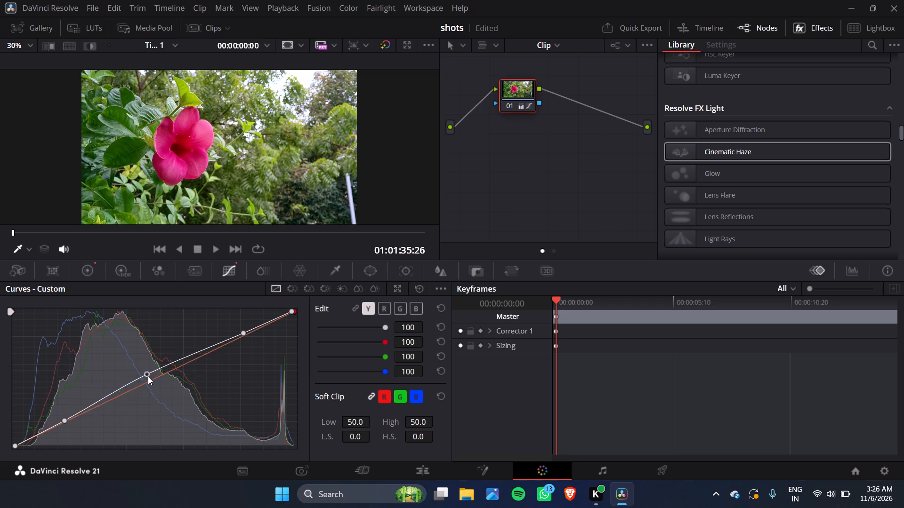
{"action": "left_click_drag", "start_coordinate": [148, 376], "coordinate": [157, 394]}
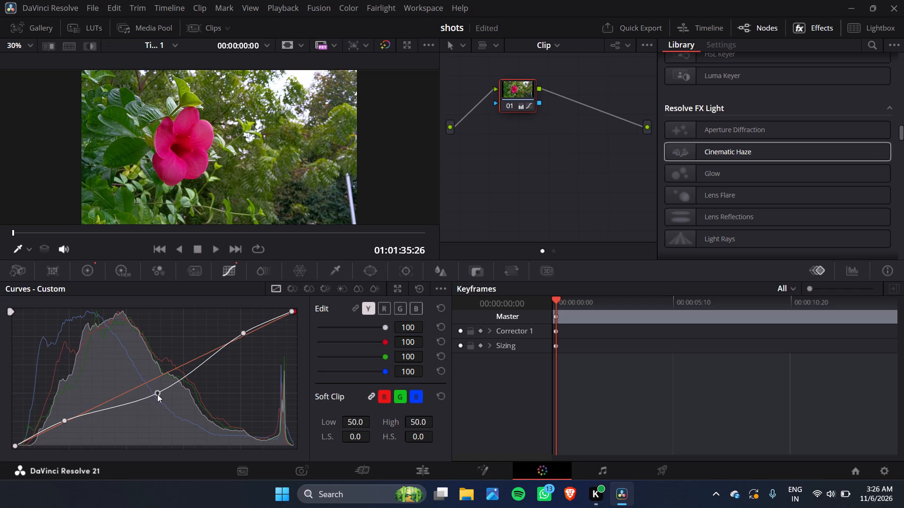
{"action": "left_click_drag", "start_coordinate": [157, 394], "coordinate": [159, 394]}
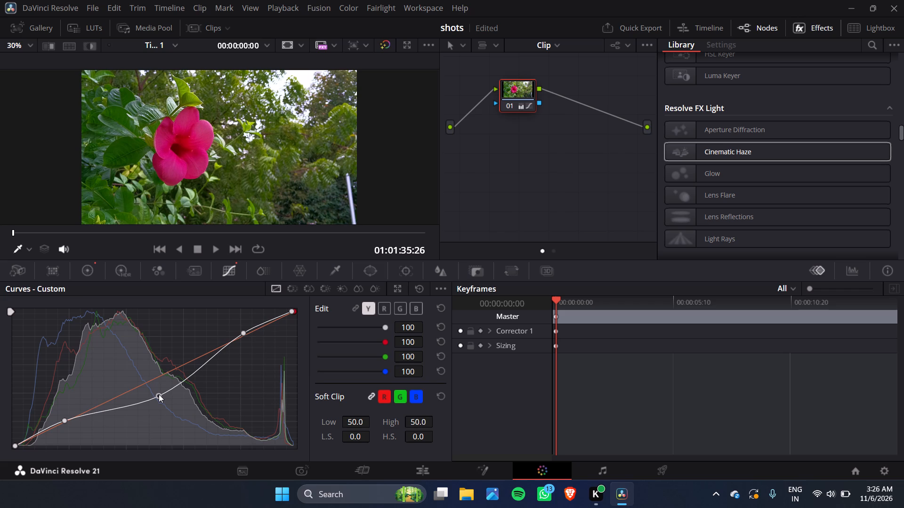
{"action": "left_click_drag", "start_coordinate": [159, 394], "coordinate": [151, 384]}
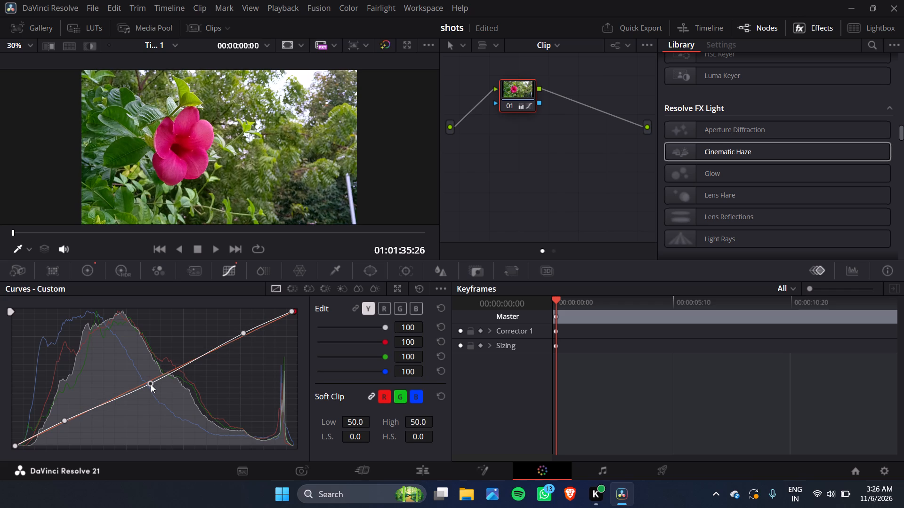
Deepen the blacks by lowering the luma curve's shadow point slightly and moving its black endpoint inward along the baseline.
{"action": "left_click", "coordinate": [66, 421]}
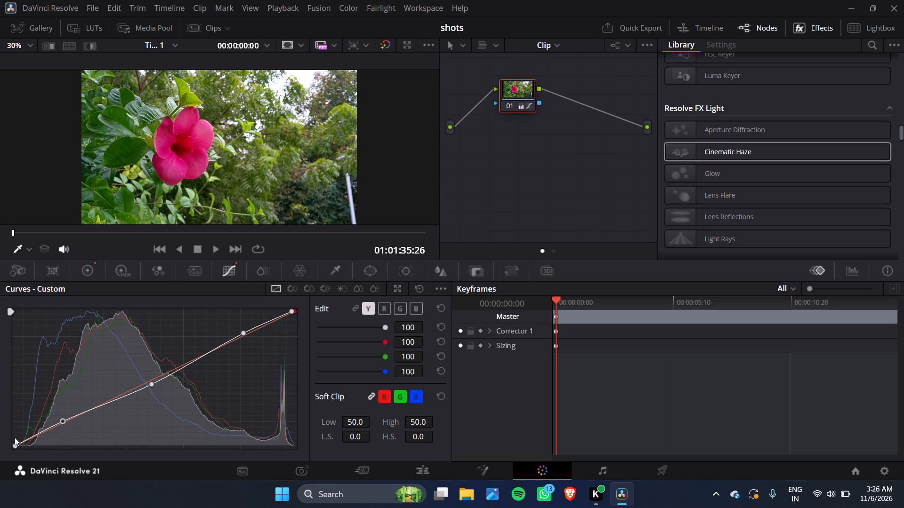
{"action": "left_click_drag", "start_coordinate": [62, 421], "coordinate": [63, 425]}
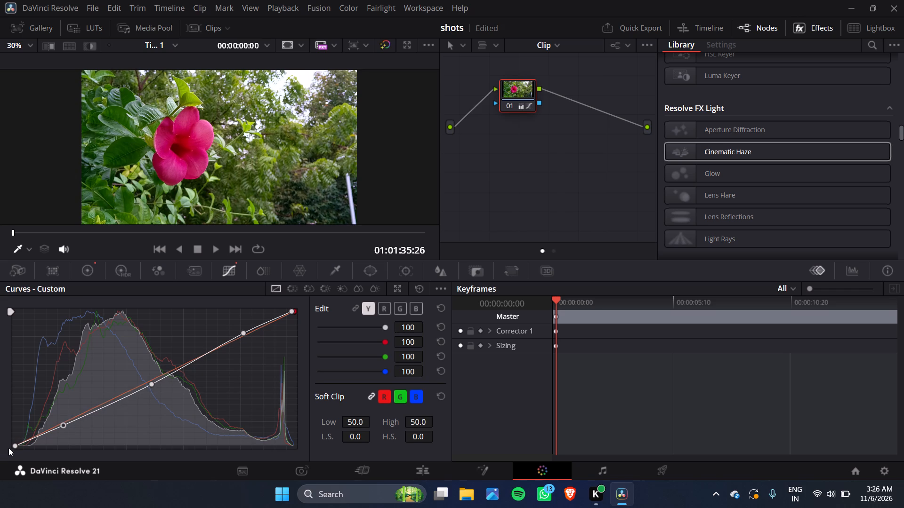
{"action": "left_click_drag", "start_coordinate": [16, 444], "coordinate": [32, 446]}
{"action": "left_click_drag", "start_coordinate": [32, 446], "coordinate": [30, 446]}
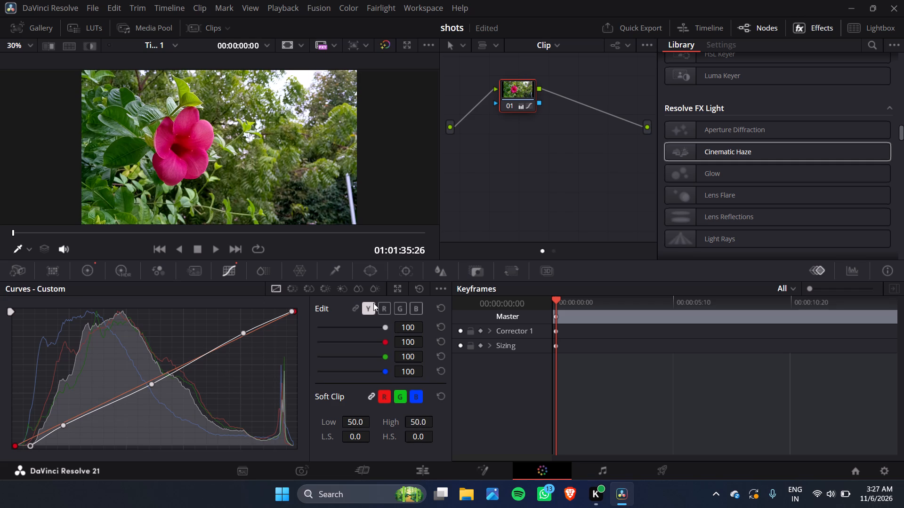
Tint the highlights slightly toward cyan-green with the primaries log wheels, settling Highlights at -0.06, 0.02, 0.01.
{"action": "left_click", "coordinate": [97, 272]}
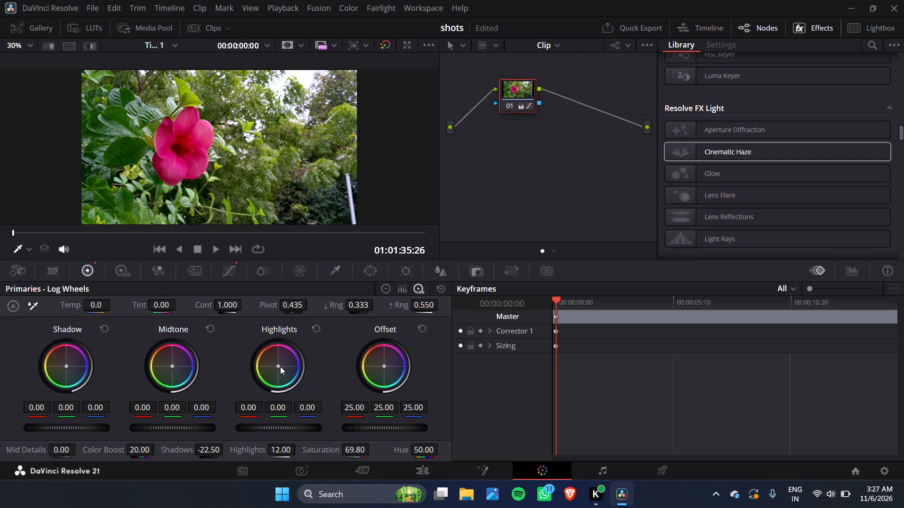
{"action": "left_click_drag", "start_coordinate": [277, 366], "coordinate": [280, 376]}
{"action": "left_click_drag", "start_coordinate": [280, 376], "coordinate": [277, 373]}
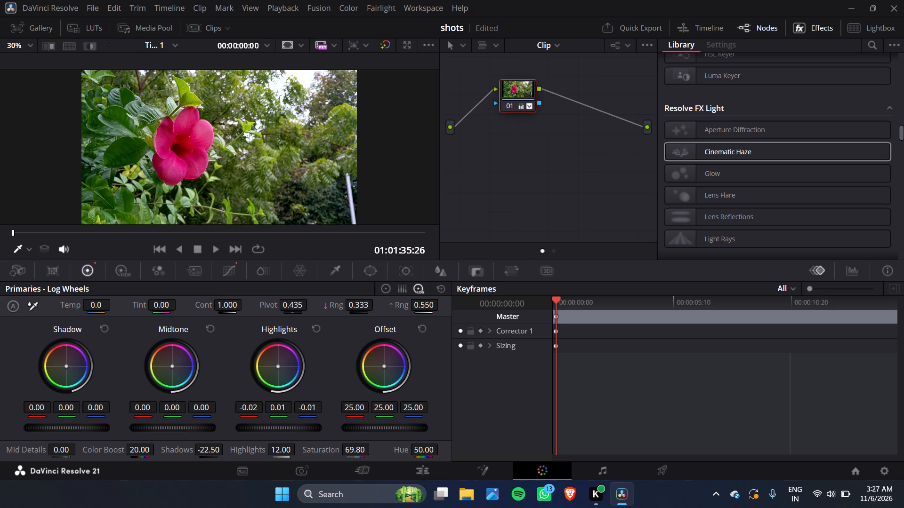
{"action": "left_click_drag", "start_coordinate": [277, 373], "coordinate": [279, 376]}
Shift the midtones slightly toward yellow-green with the log wheel, settling Midtone at -0.02, 0.01, -0.03.
{"action": "left_click_drag", "start_coordinate": [170, 365], "coordinate": [142, 355]}
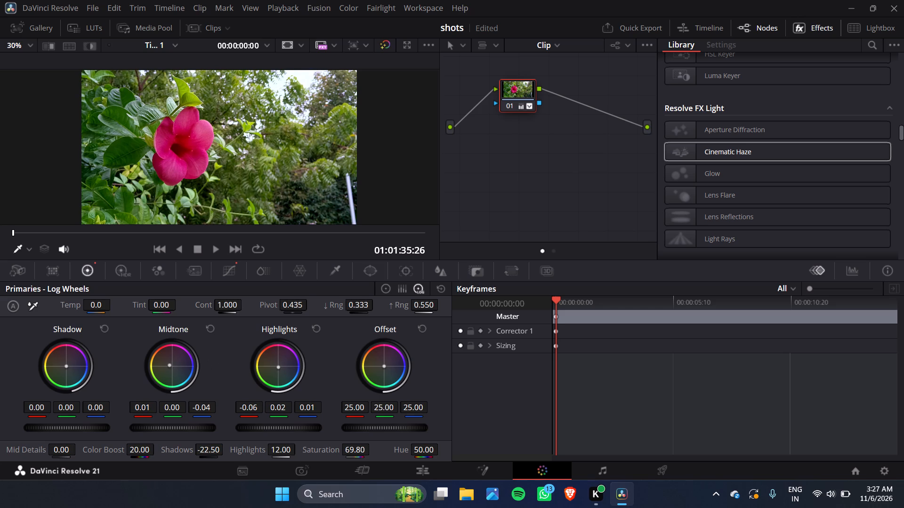
{"action": "left_click_drag", "start_coordinate": [142, 355], "coordinate": [126, 381]}
{"action": "left_click_drag", "start_coordinate": [126, 381], "coordinate": [108, 367]}
{"action": "left_click_drag", "start_coordinate": [108, 367], "coordinate": [134, 398]}
{"action": "left_click_drag", "start_coordinate": [134, 398], "coordinate": [137, 392]}
{"action": "left_click_drag", "start_coordinate": [137, 392], "coordinate": [167, 373]}
{"action": "left_click_drag", "start_coordinate": [171, 366], "coordinate": [154, 376]}
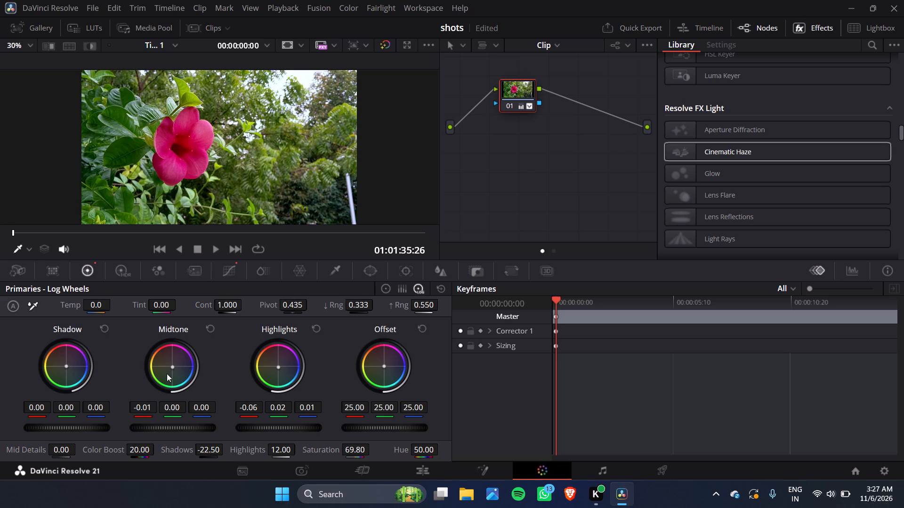
Warm the shadows toward yellow with the log wheel, settling Shadow at 0.05, 0.02, -0.37.
{"action": "left_click_drag", "start_coordinate": [65, 364], "coordinate": [61, 364]}
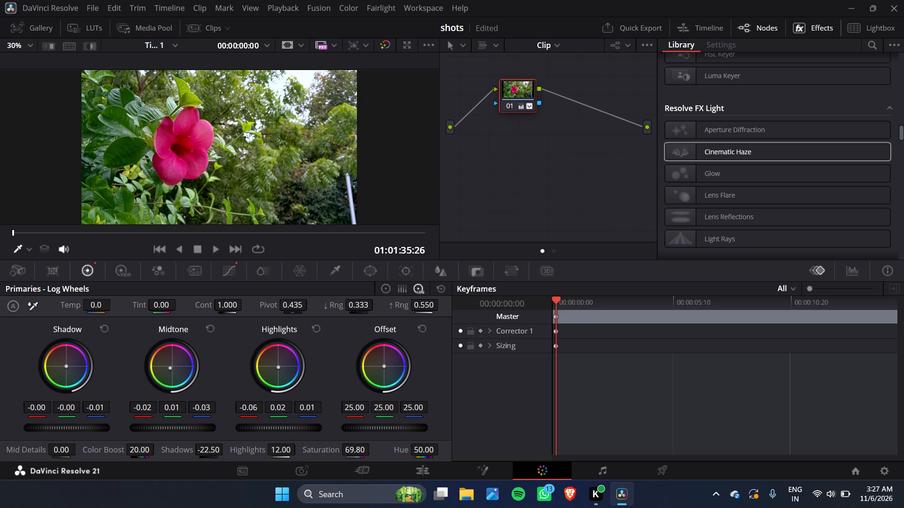
{"action": "left_click_drag", "start_coordinate": [61, 364], "coordinate": [32, 365]}
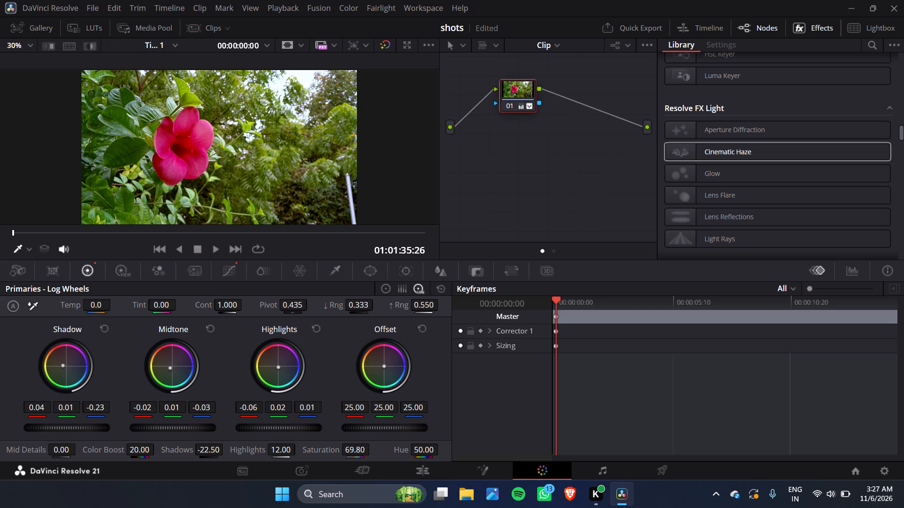
{"action": "left_click_drag", "start_coordinate": [32, 365], "coordinate": [27, 302]}
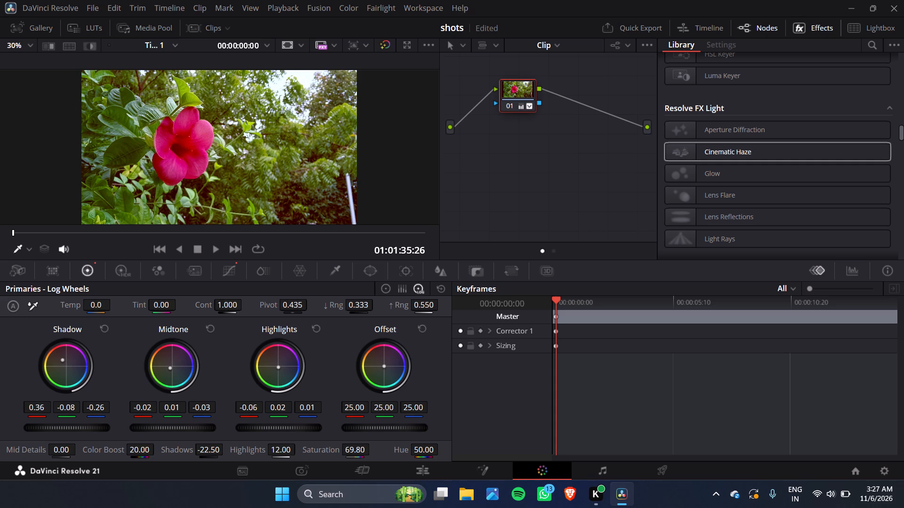
{"action": "left_click_drag", "start_coordinate": [27, 302], "coordinate": [23, 351]}
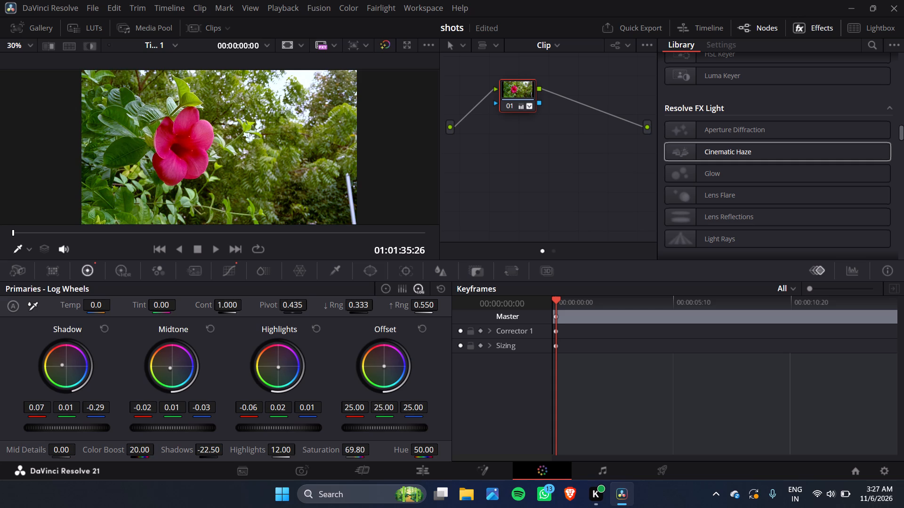
{"action": "left_click_drag", "start_coordinate": [23, 351], "coordinate": [24, 374]}
{"action": "left_click_drag", "start_coordinate": [24, 374], "coordinate": [451, 252]}
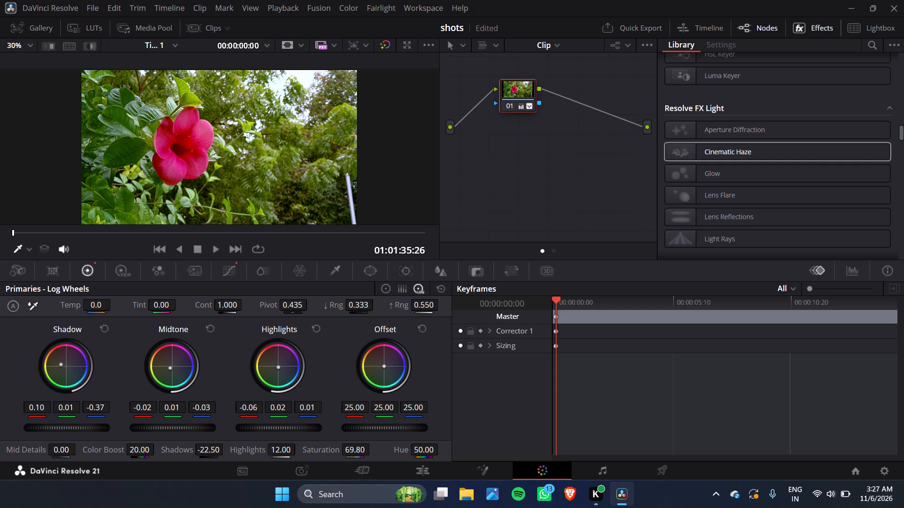
{"action": "left_click_drag", "start_coordinate": [451, 252], "coordinate": [451, 265]}
{"action": "left_click_drag", "start_coordinate": [451, 265], "coordinate": [446, 261]}
{"action": "left_click_drag", "start_coordinate": [446, 261], "coordinate": [449, 262]}
Shift the overall image toward blue with the Offset log wheel, settling Offset at 22.40, 24.82, 34.07.
{"action": "left_click_drag", "start_coordinate": [385, 367], "coordinate": [368, 372]}
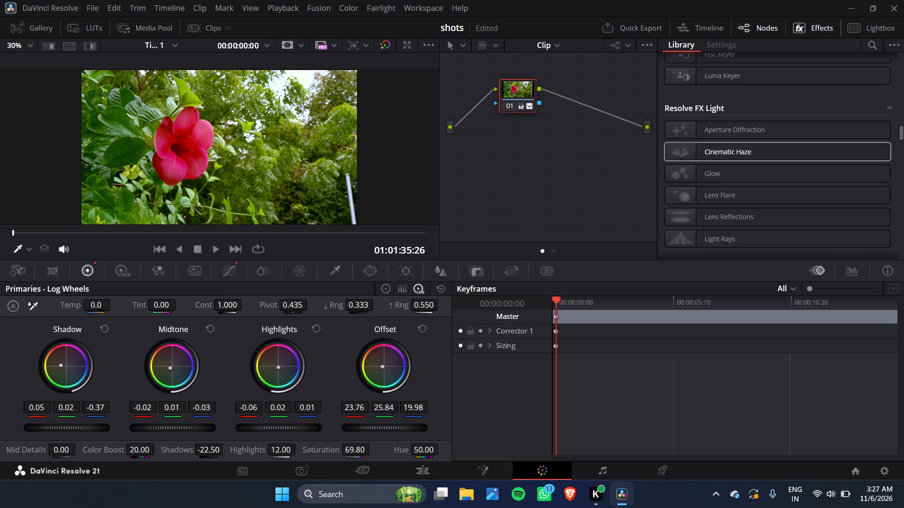
{"action": "left_click_drag", "start_coordinate": [368, 372], "coordinate": [362, 374]}
{"action": "left_click_drag", "start_coordinate": [362, 374], "coordinate": [394, 372]}
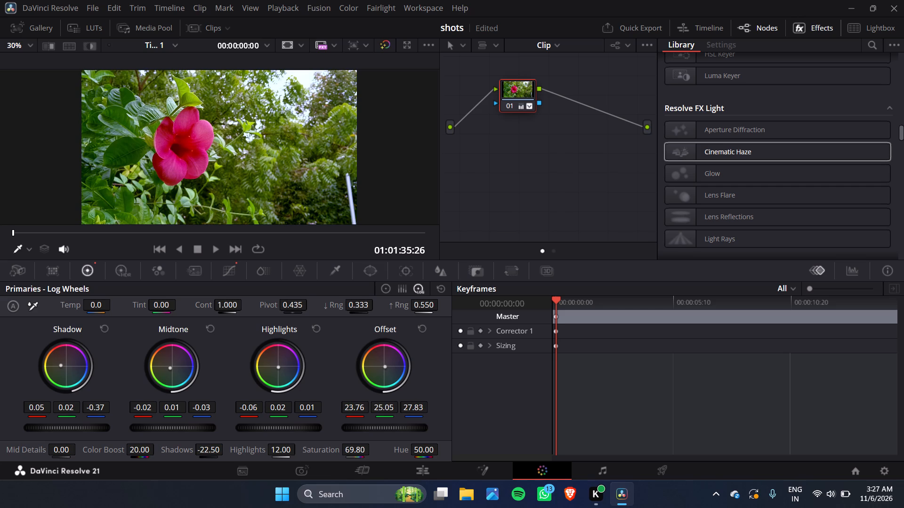
{"action": "left_click_drag", "start_coordinate": [394, 372], "coordinate": [395, 372]}
{"action": "left_click_drag", "start_coordinate": [395, 372], "coordinate": [401, 370]}
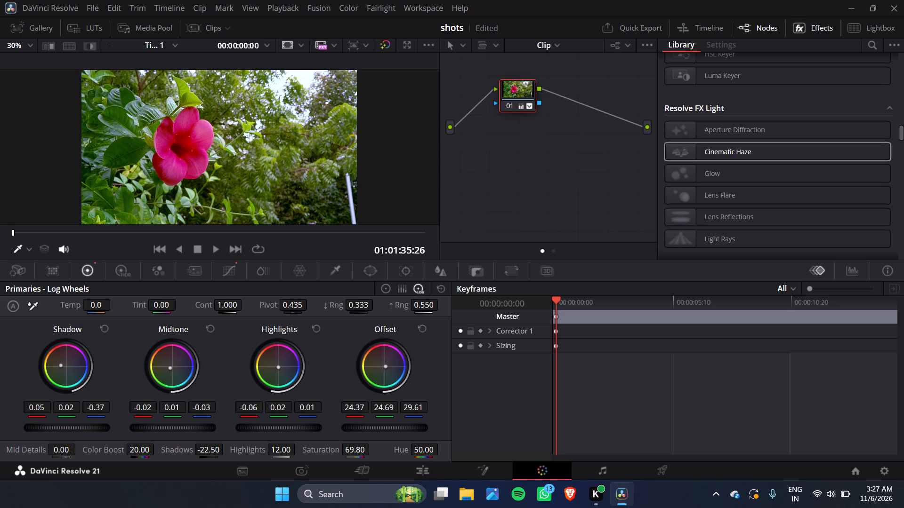
{"action": "left_click_drag", "start_coordinate": [401, 370], "coordinate": [411, 367]}
{"action": "left_click_drag", "start_coordinate": [411, 367], "coordinate": [416, 376]}
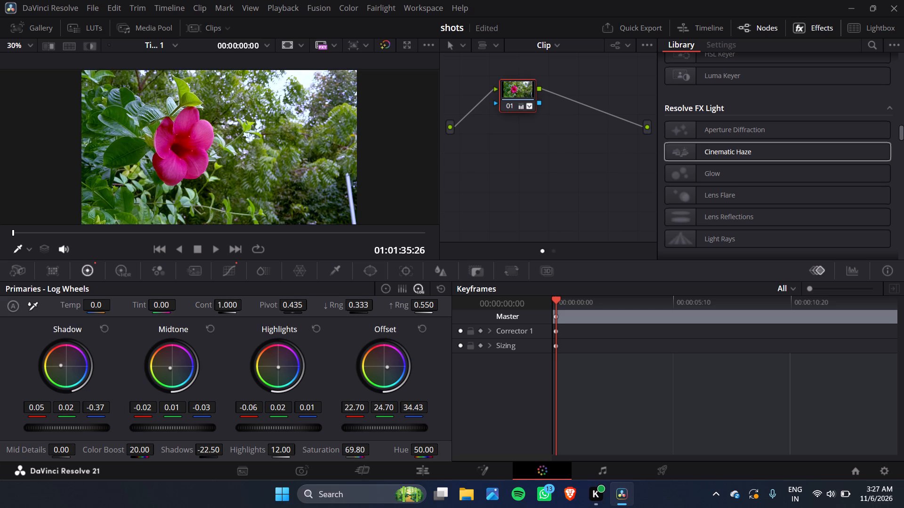
{"action": "left_click_drag", "start_coordinate": [416, 376], "coordinate": [414, 377]}
Rebalance the shadows away from red toward green with the log wheel, settling Shadow at -0.12, 0.05, -0.20.
{"action": "left_click_drag", "start_coordinate": [60, 365], "coordinate": [64, 369]}
{"action": "left_click_drag", "start_coordinate": [64, 369], "coordinate": [73, 376]}
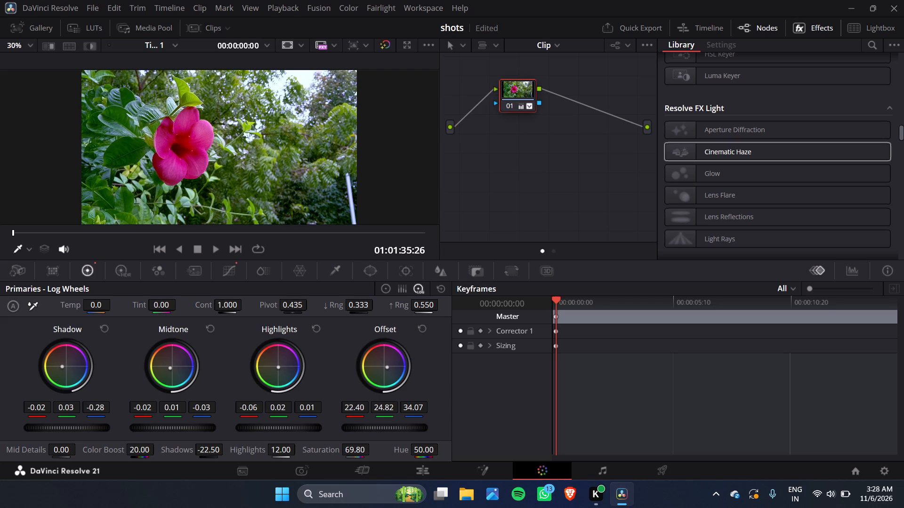
{"action": "left_click_drag", "start_coordinate": [73, 376], "coordinate": [86, 378]}
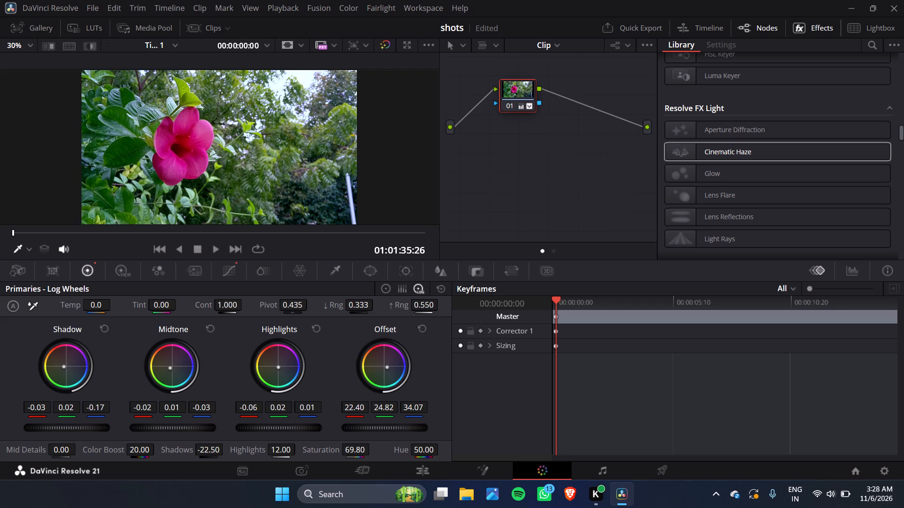
{"action": "left_click_drag", "start_coordinate": [86, 378], "coordinate": [77, 388]}
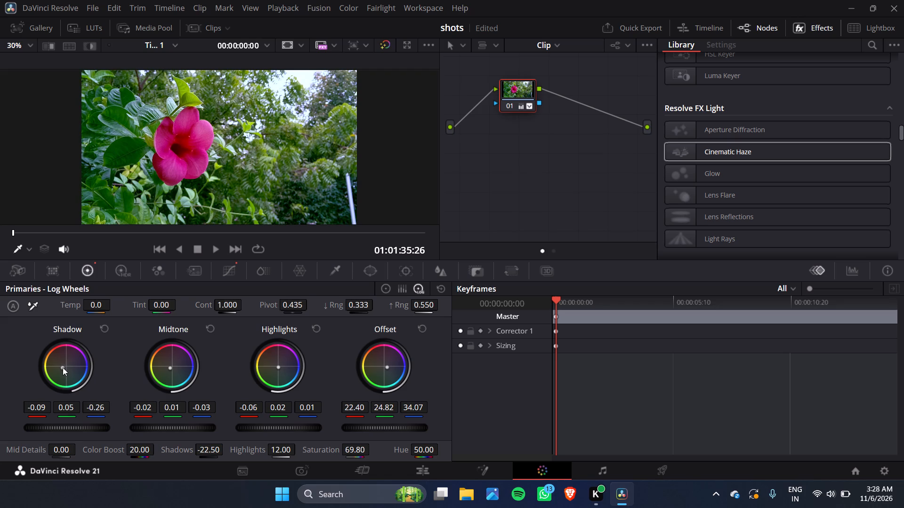
{"action": "left_click_drag", "start_coordinate": [63, 367], "coordinate": [80, 386]}
{"action": "left_click_drag", "start_coordinate": [80, 386], "coordinate": [72, 373]}
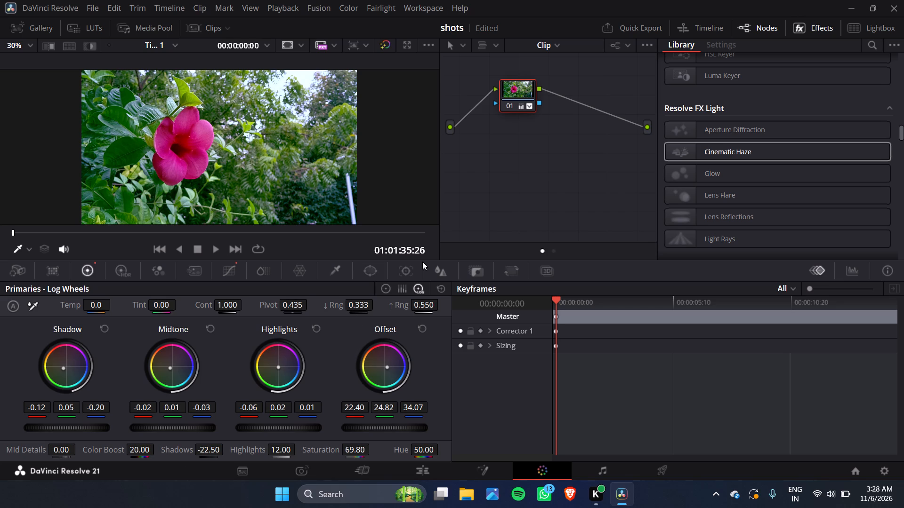
Add a parallel node to corrector node 01 in the node graph.
{"action": "right_click", "coordinate": [518, 92]}
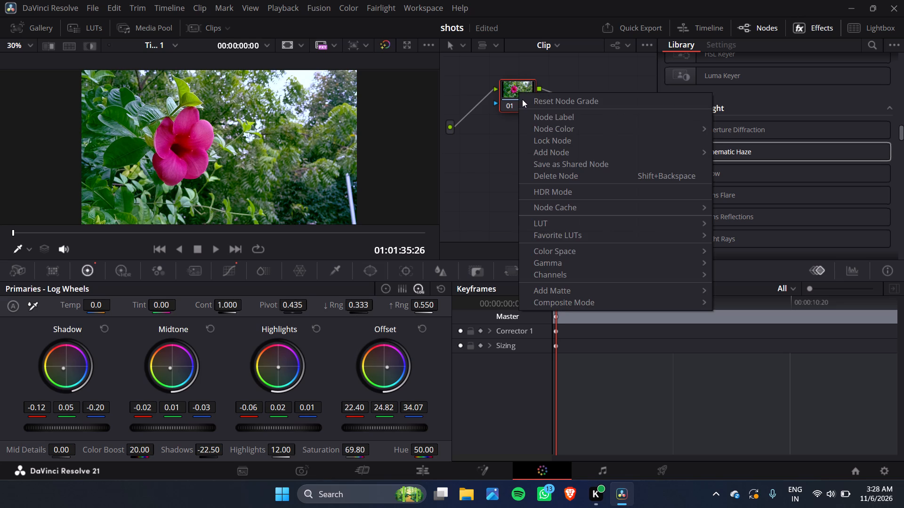
{"action": "left_click", "coordinate": [561, 148]}
{"action": "left_click", "coordinate": [739, 177]}
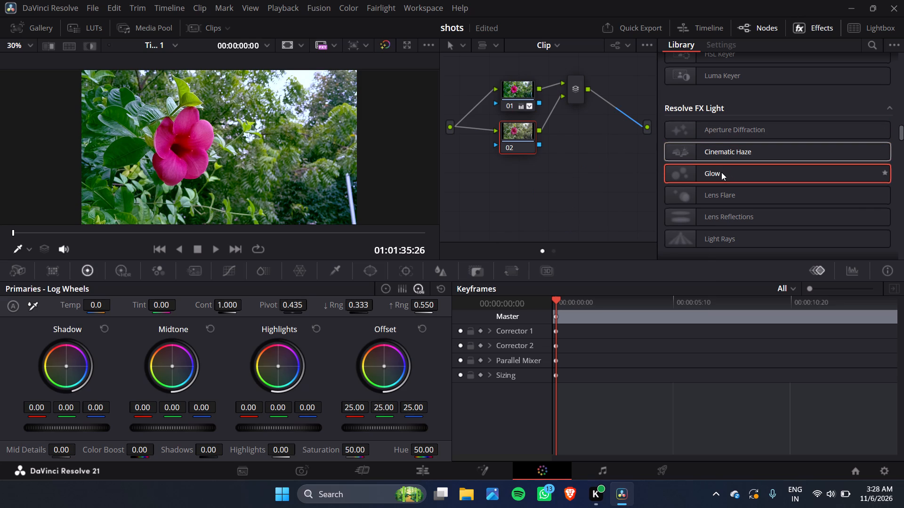
Apply the Resolve FX Glow effect to node 02 and enable its secondary glow.
{"action": "left_click_drag", "start_coordinate": [721, 172], "coordinate": [520, 127]}
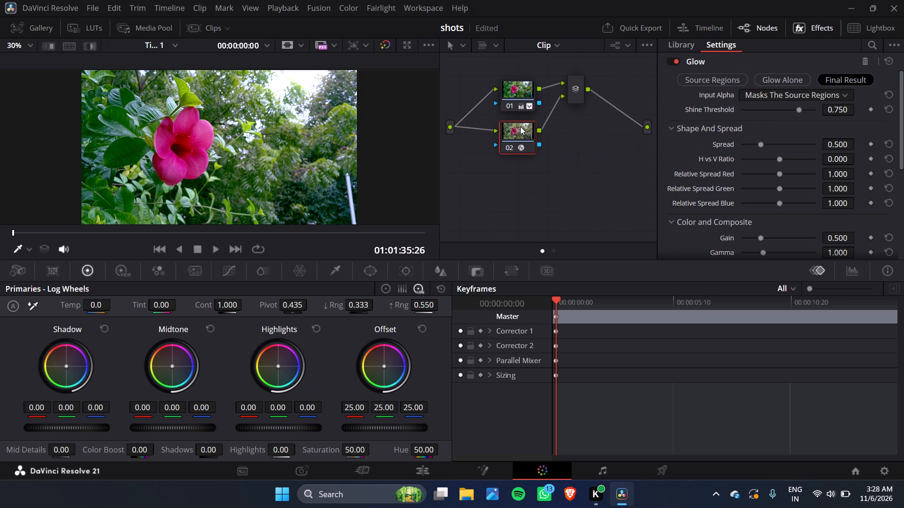
{"action": "scroll", "coordinate": [727, 160], "scroll_direction": "down", "scroll_amount": 2}
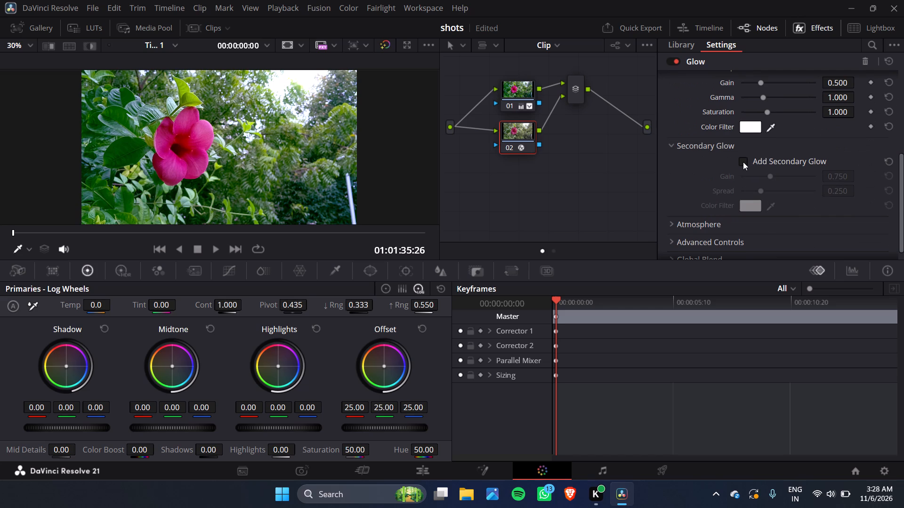
{"action": "left_click", "coordinate": [743, 162]}
Adjust the Glow effect's Shine Threshold, trying lower values and settling at 0.605.
{"action": "scroll", "coordinate": [733, 138], "scroll_direction": "up", "scroll_amount": 1}
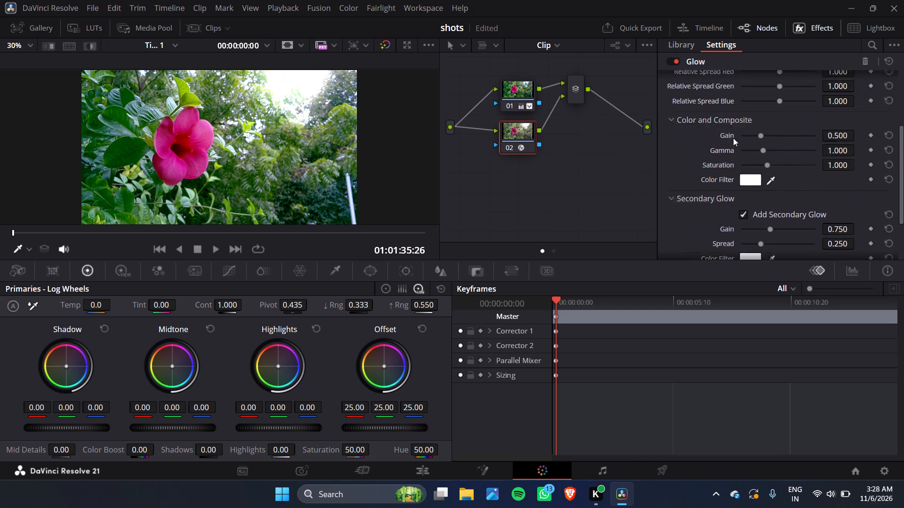
{"action": "scroll", "coordinate": [733, 138], "scroll_direction": "up", "scroll_amount": 2}
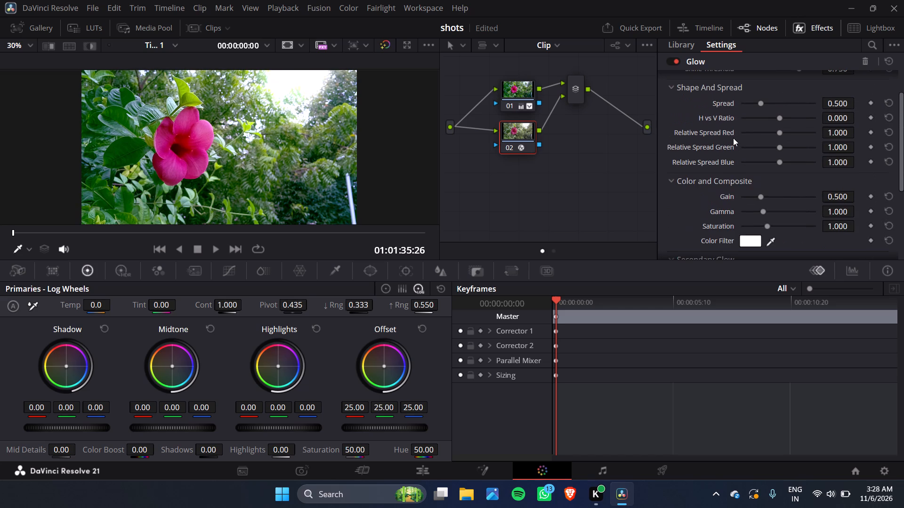
{"action": "scroll", "coordinate": [744, 112], "scroll_direction": "up", "scroll_amount": 1}
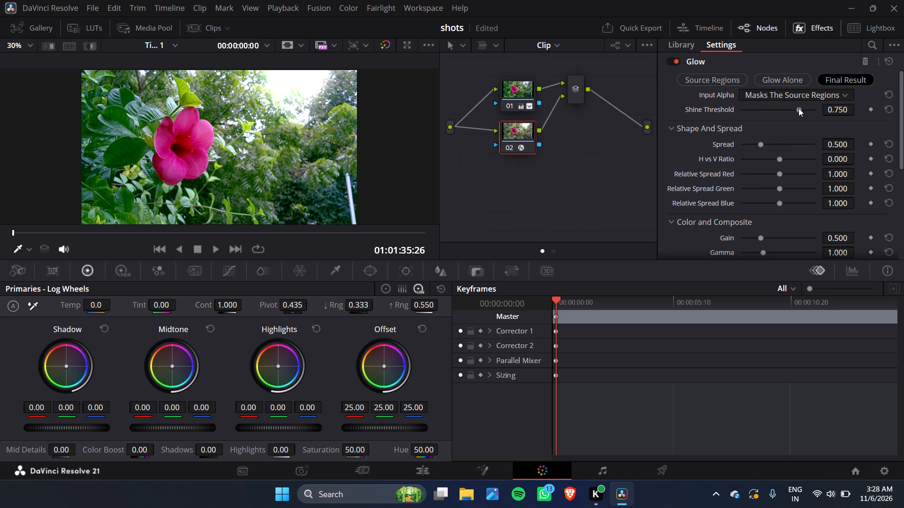
{"action": "left_click_drag", "start_coordinate": [799, 108], "coordinate": [781, 115]}
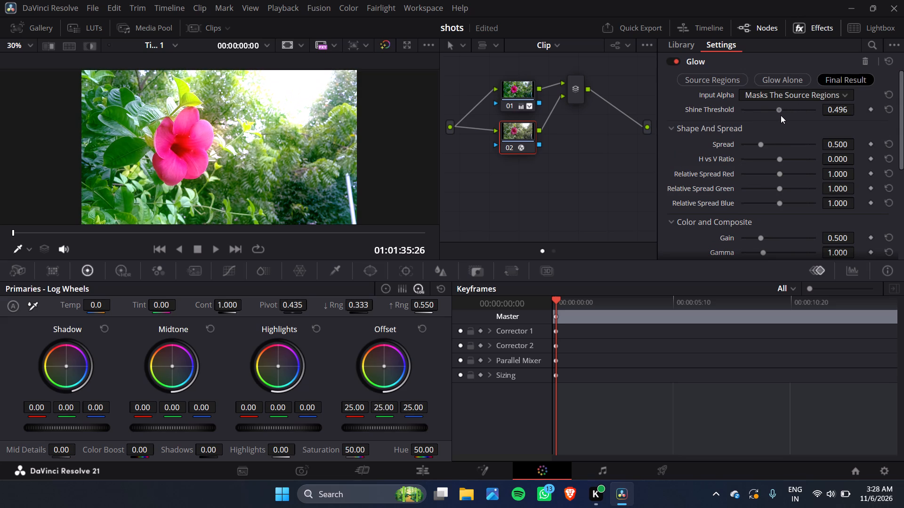
{"action": "left_click_drag", "start_coordinate": [781, 115], "coordinate": [741, 125]}
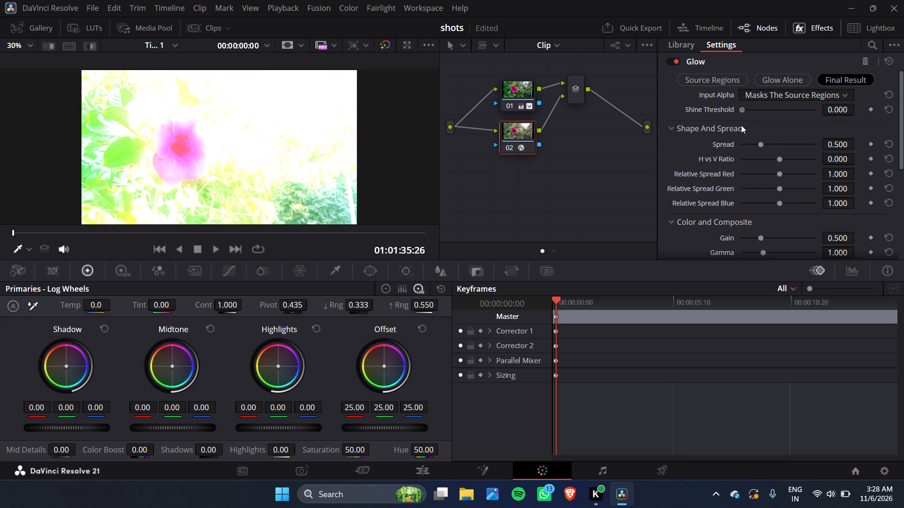
{"action": "left_click_drag", "start_coordinate": [741, 125], "coordinate": [773, 124]}
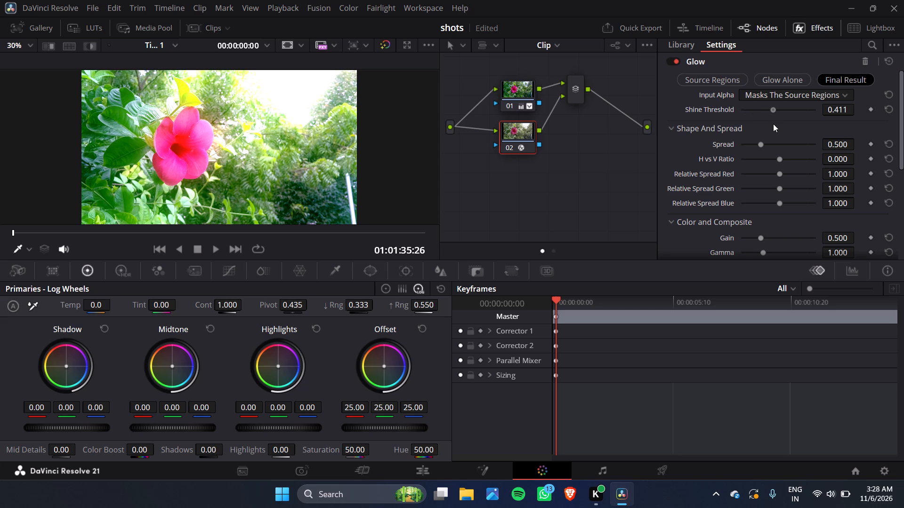
{"action": "left_click_drag", "start_coordinate": [773, 124], "coordinate": [777, 122]}
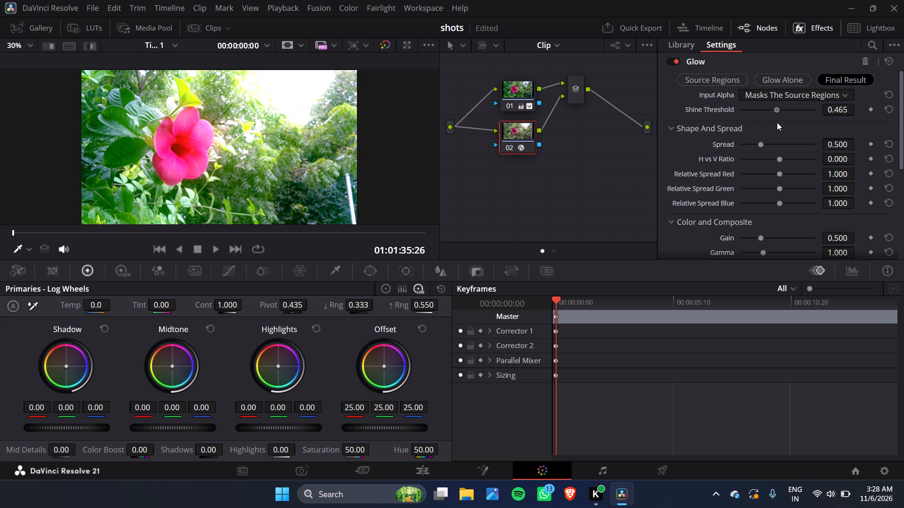
{"action": "left_click_drag", "start_coordinate": [777, 122], "coordinate": [779, 121]}
{"action": "left_click_drag", "start_coordinate": [779, 121], "coordinate": [775, 119]}
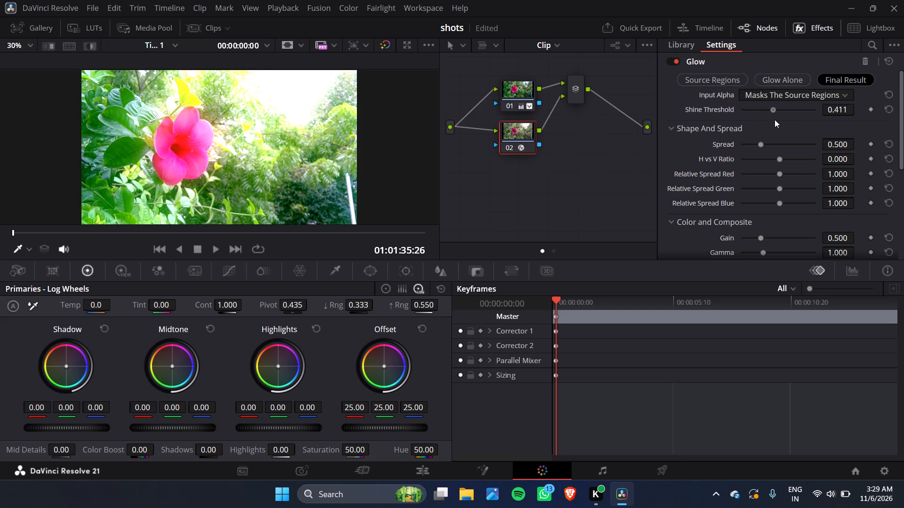
{"action": "left_click_drag", "start_coordinate": [775, 119], "coordinate": [788, 118]}
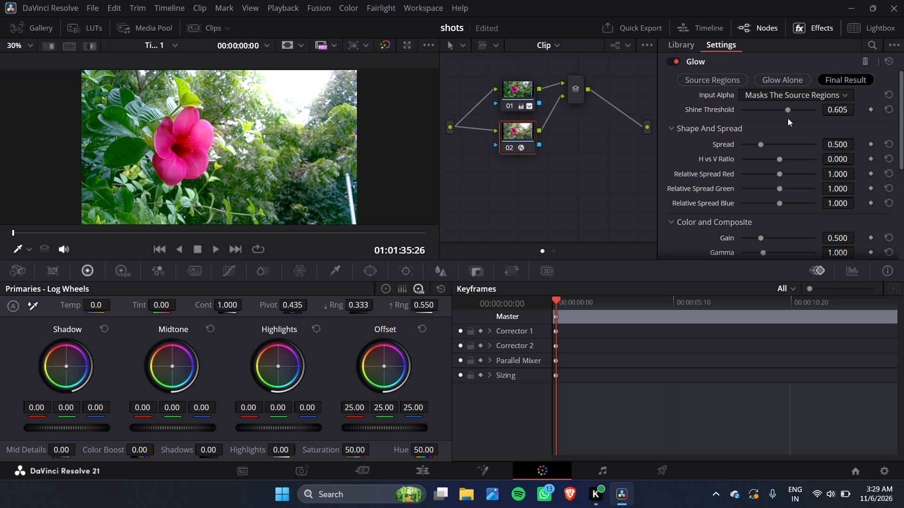
Widen the glow by raising its Spread, settling at 0.961.
{"action": "left_click_drag", "start_coordinate": [759, 144], "coordinate": [780, 146]}
{"action": "left_click_drag", "start_coordinate": [780, 146], "coordinate": [778, 146]}
{"action": "left_click_drag", "start_coordinate": [778, 146], "coordinate": [780, 145]}
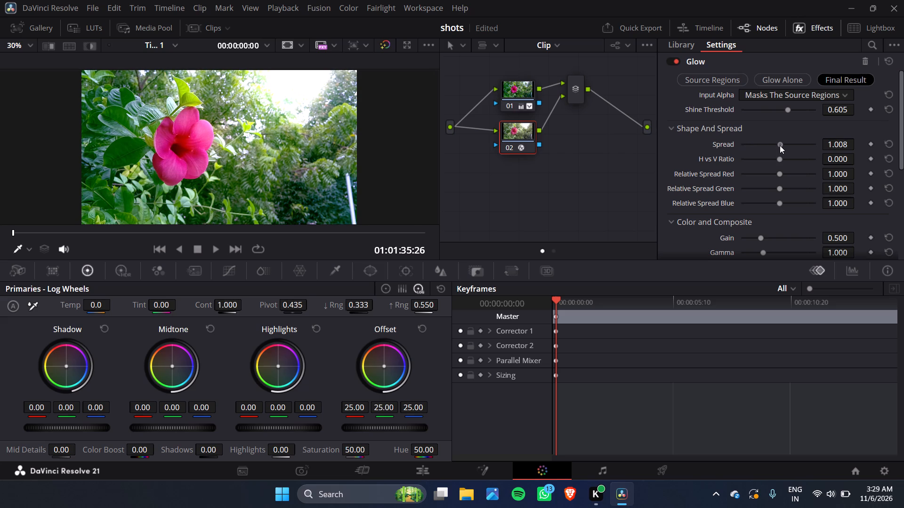
{"action": "left_click_drag", "start_coordinate": [780, 145], "coordinate": [778, 145]}
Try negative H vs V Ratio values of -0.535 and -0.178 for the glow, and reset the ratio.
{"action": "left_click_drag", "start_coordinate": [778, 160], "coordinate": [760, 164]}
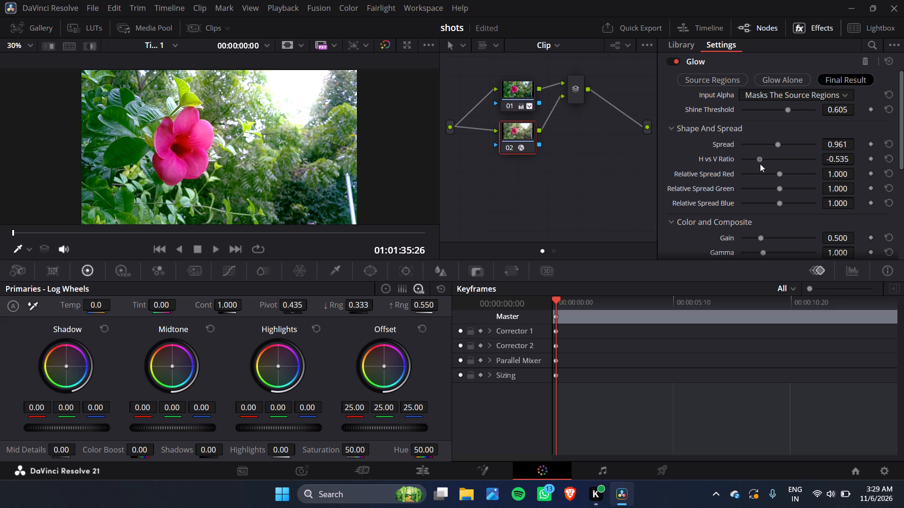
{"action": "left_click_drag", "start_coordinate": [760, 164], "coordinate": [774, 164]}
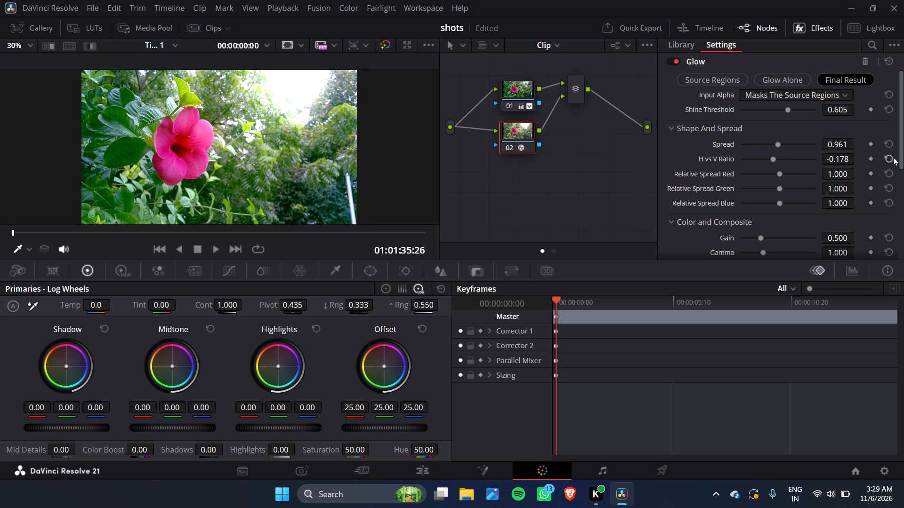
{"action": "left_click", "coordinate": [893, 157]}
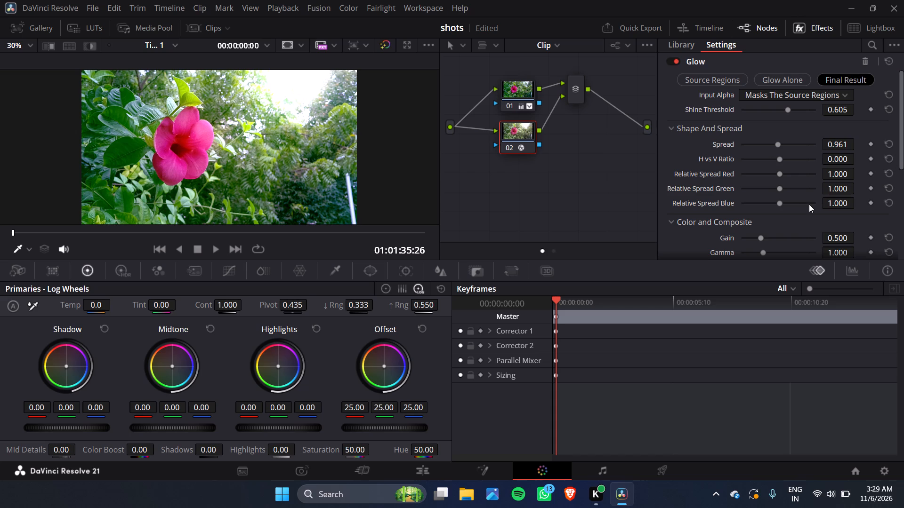
Tint the Glow effect's main Color Filter warm yellow, trying several yellow-orange shades and settling on #ffcf55.
{"action": "scroll", "coordinate": [811, 204], "scroll_direction": "down", "scroll_amount": 1}
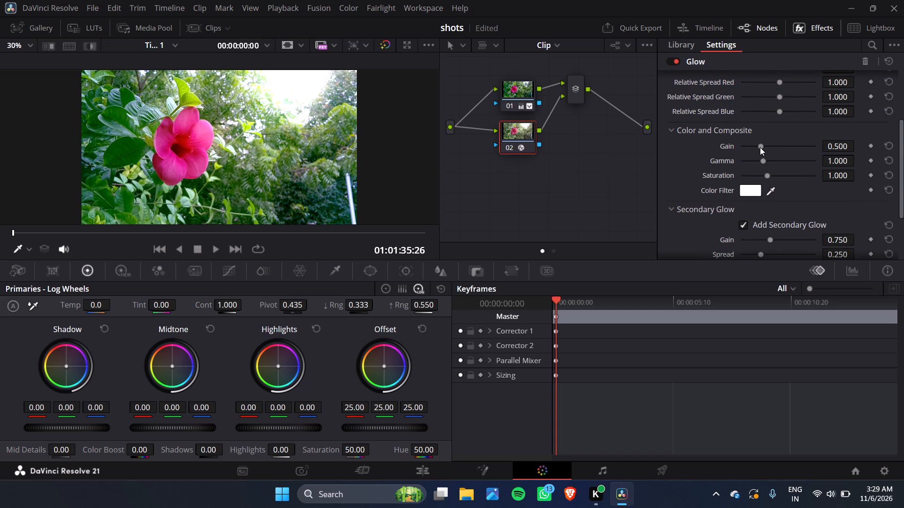
{"action": "left_click", "coordinate": [752, 190]}
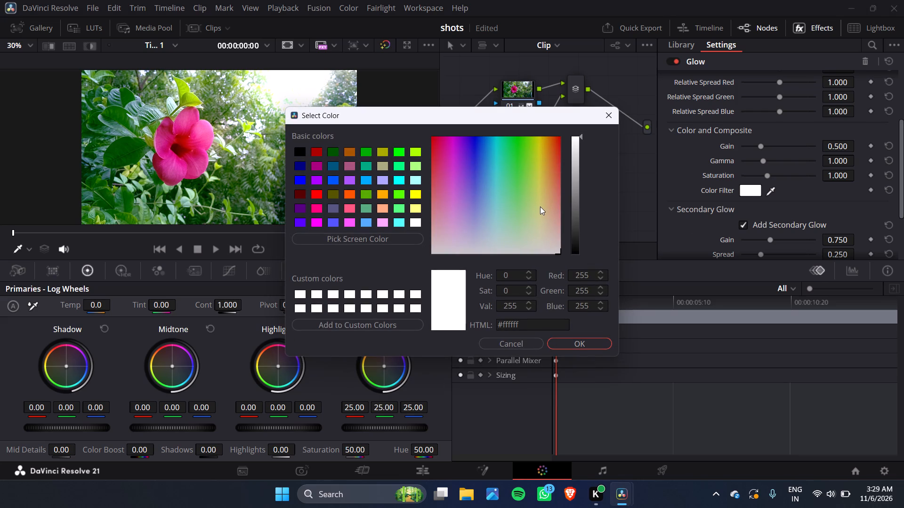
{"action": "left_click", "coordinate": [539, 206]}
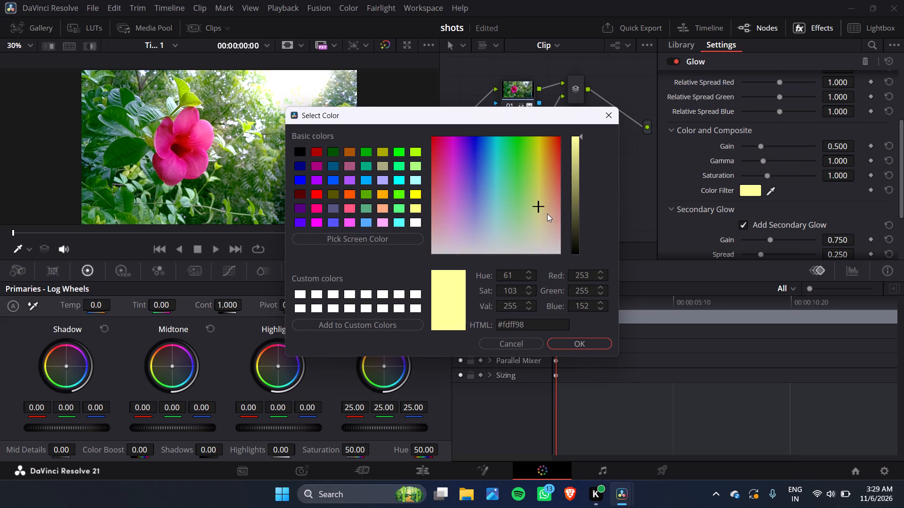
{"action": "left_click", "coordinate": [544, 208]}
{"action": "left_click", "coordinate": [544, 198]}
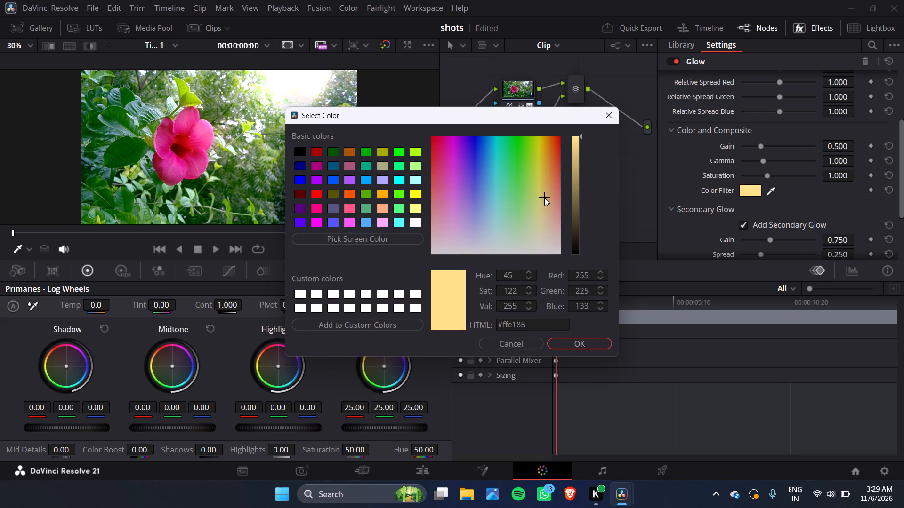
{"action": "left_click", "coordinate": [544, 191]}
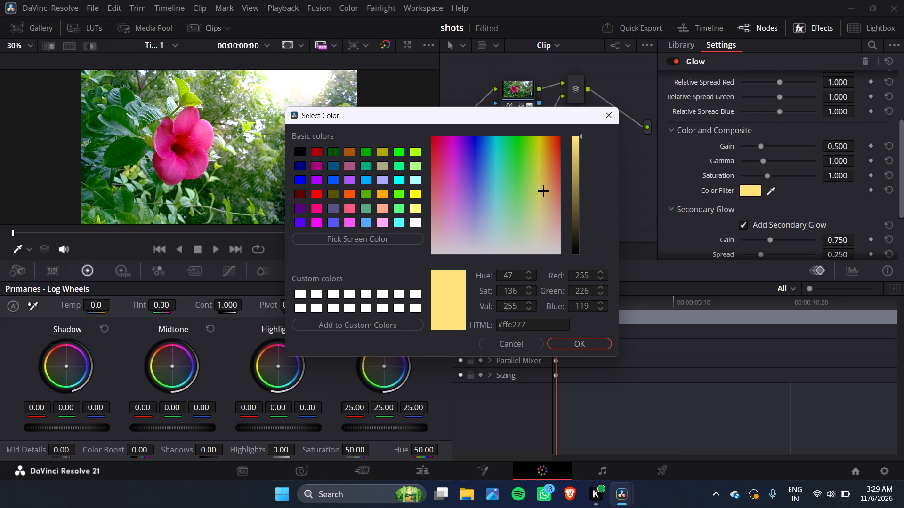
{"action": "left_click", "coordinate": [547, 192]}
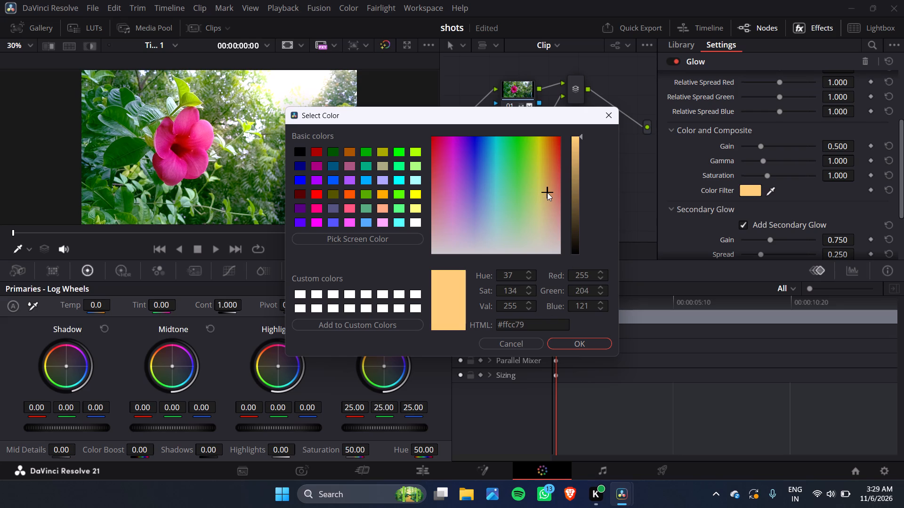
{"action": "left_click", "coordinate": [544, 194]}
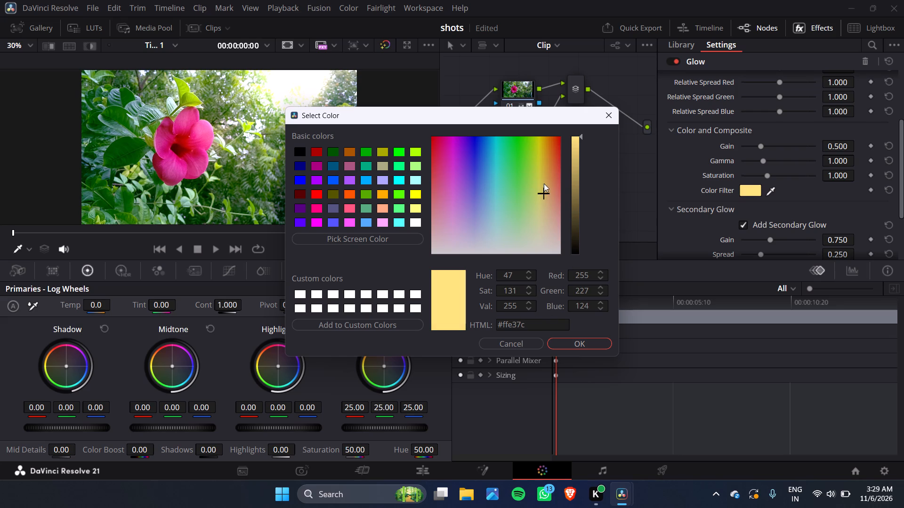
{"action": "left_click", "coordinate": [546, 181]}
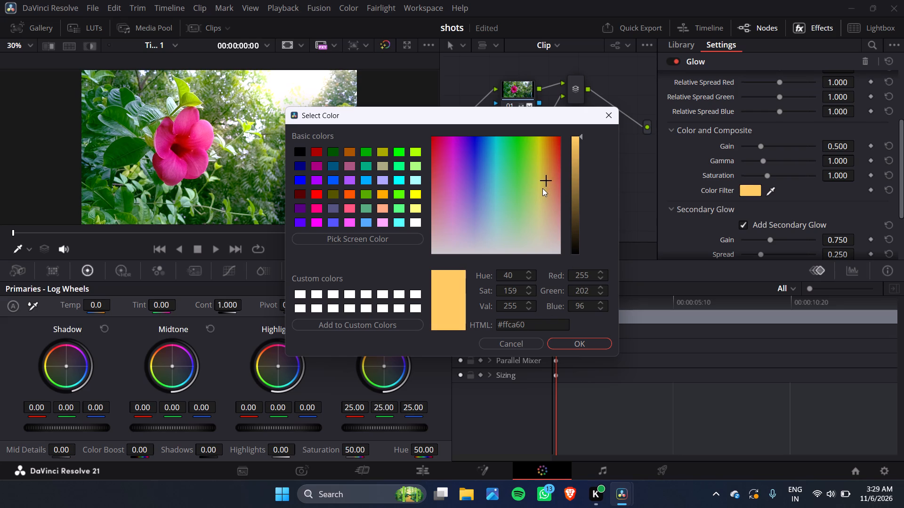
{"action": "left_click", "coordinate": [542, 184]}
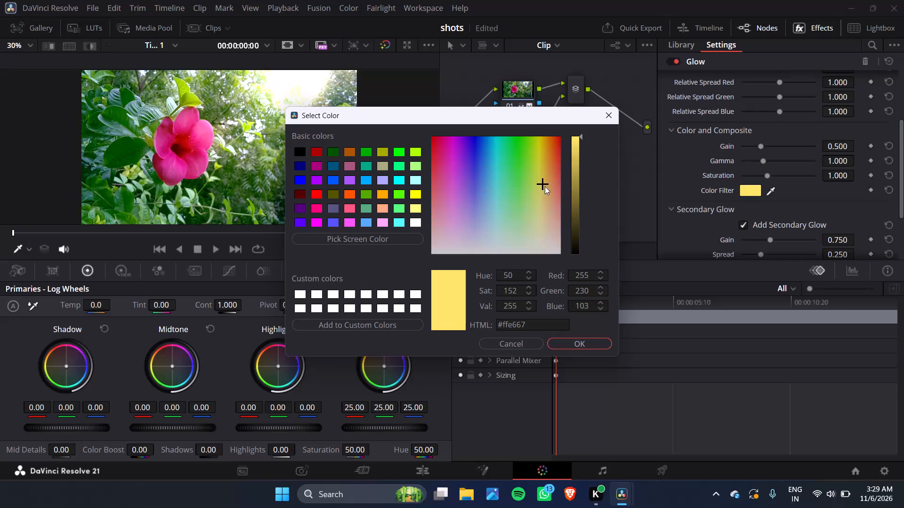
{"action": "left_click", "coordinate": [545, 186]}
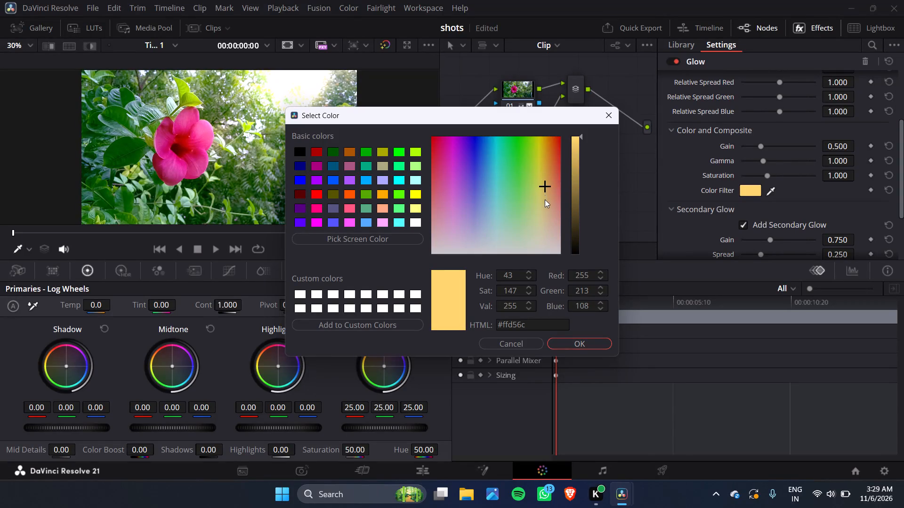
{"action": "left_click", "coordinate": [545, 176]}
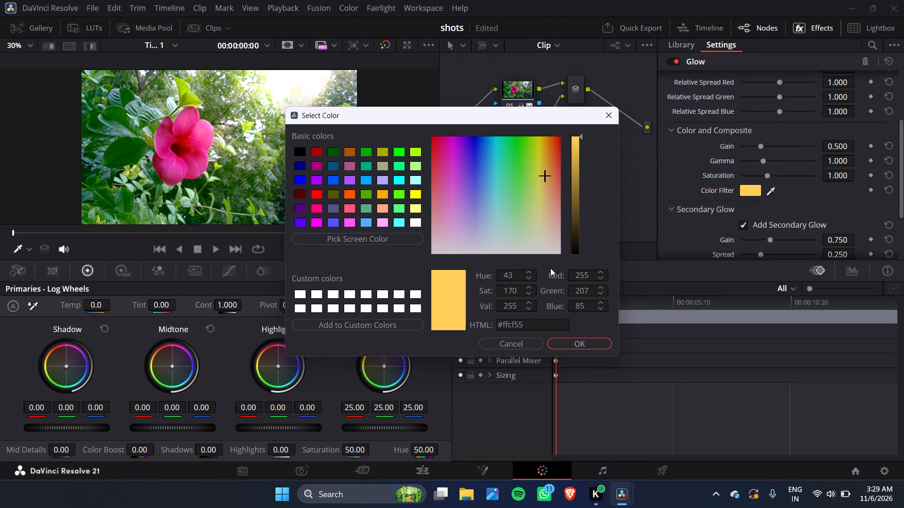
{"action": "left_click", "coordinate": [582, 343]}
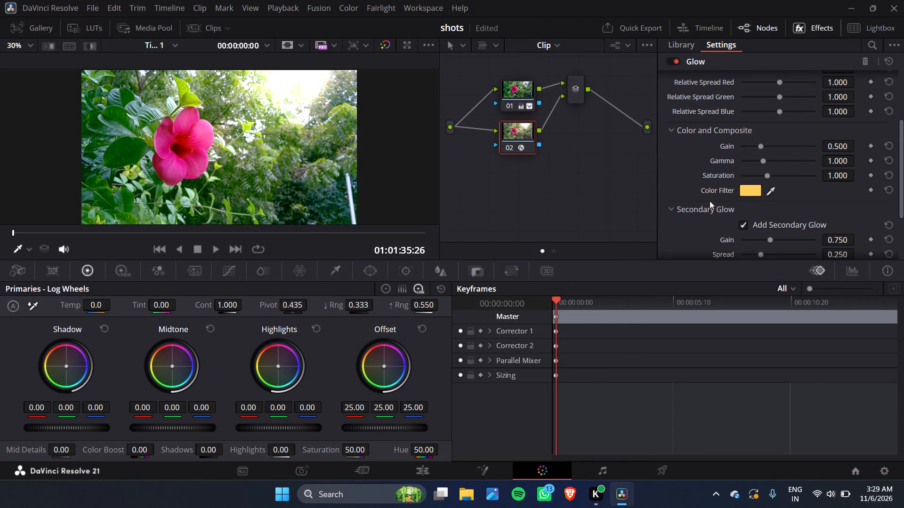
Tune the glow's Gamma and Gain under Color and Composite, settling at Gamma 1.220 and Gain 0.279.
{"action": "scroll", "coordinate": [710, 201], "scroll_direction": "down", "scroll_amount": 1}
{"action": "scroll", "coordinate": [736, 109], "scroll_direction": "up", "scroll_amount": 1}
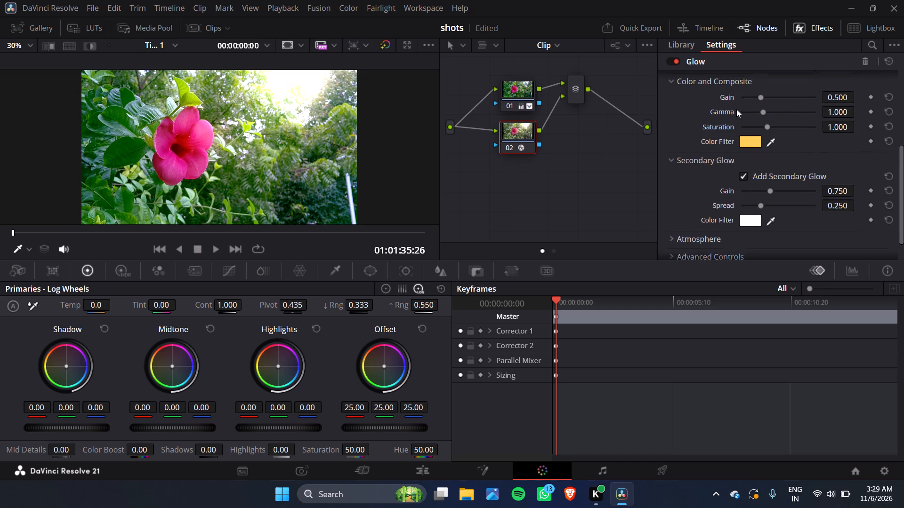
{"action": "scroll", "coordinate": [736, 109], "scroll_direction": "up", "scroll_amount": 1}
{"action": "left_click", "coordinate": [769, 113]}
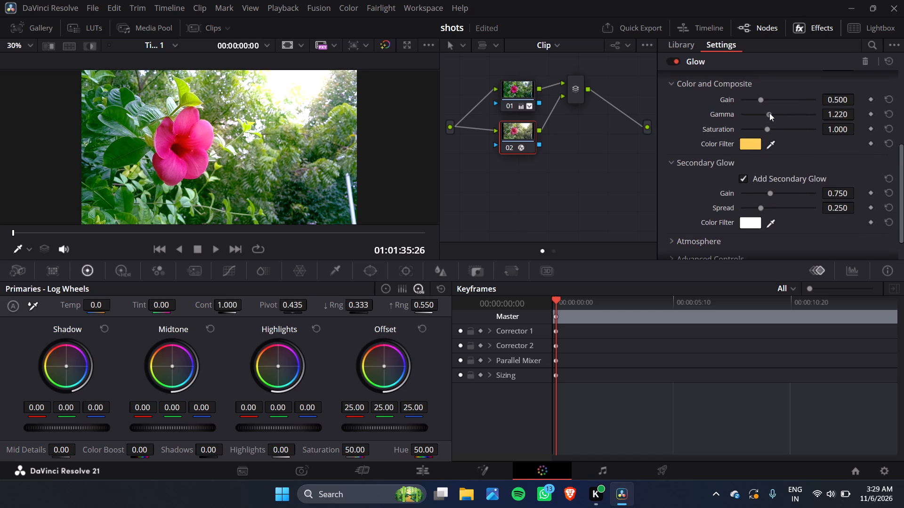
{"action": "left_click", "coordinate": [762, 115]}
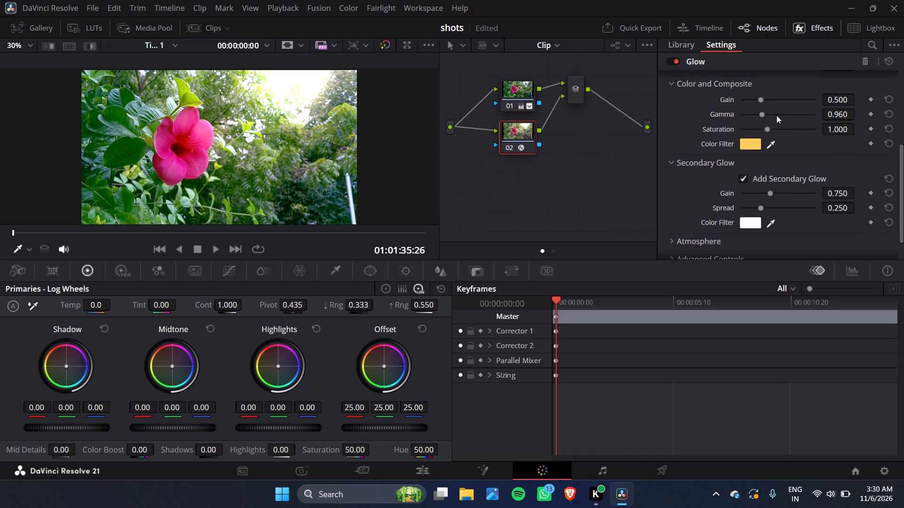
{"action": "left_click", "coordinate": [778, 115]}
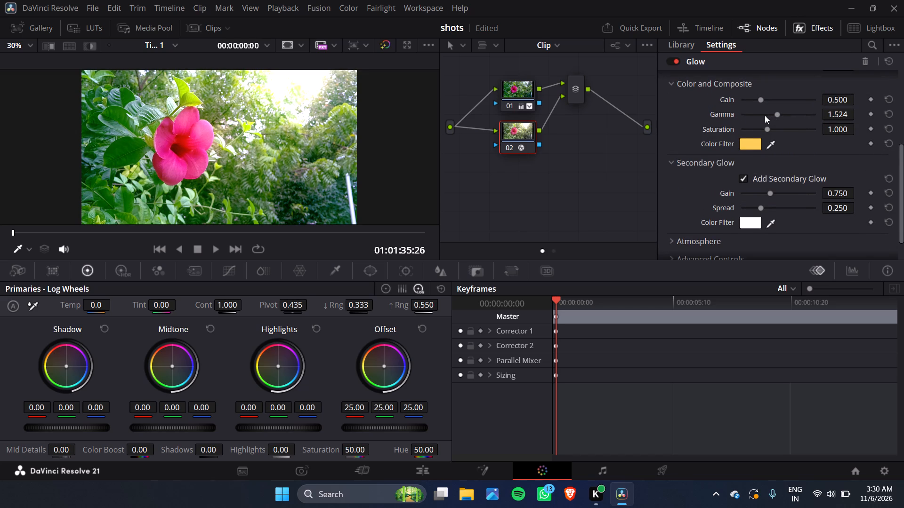
{"action": "left_click", "coordinate": [766, 115]}
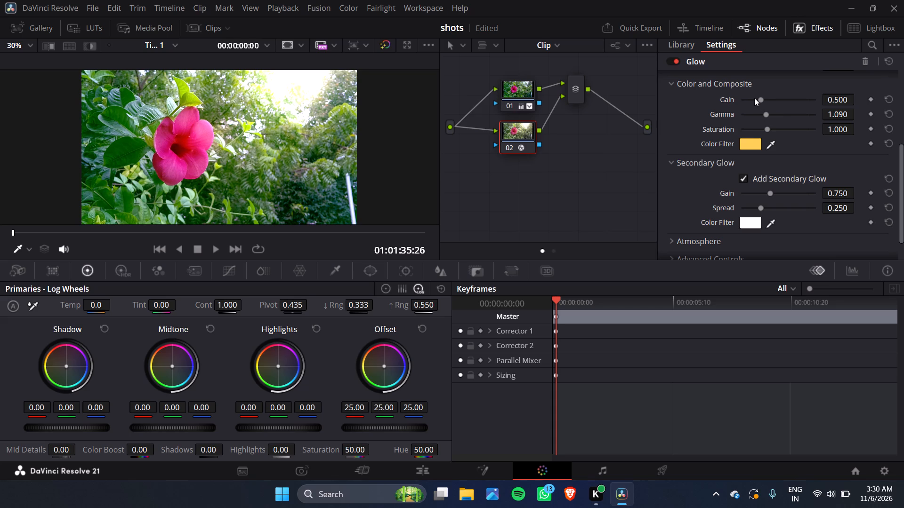
{"action": "left_click", "coordinate": [757, 98]}
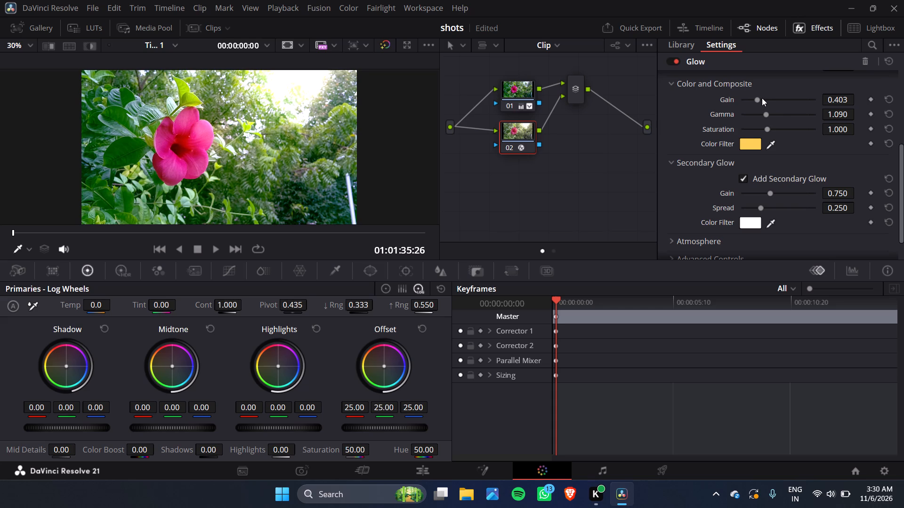
{"action": "left_click", "coordinate": [762, 98]}
{"action": "left_click", "coordinate": [752, 99]}
{"action": "left_click", "coordinate": [774, 113]}
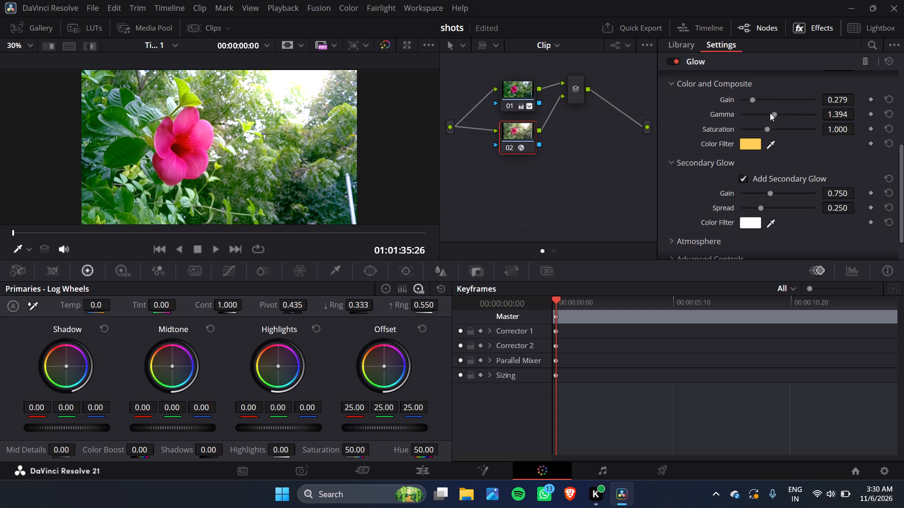
{"action": "left_click", "coordinate": [769, 113]}
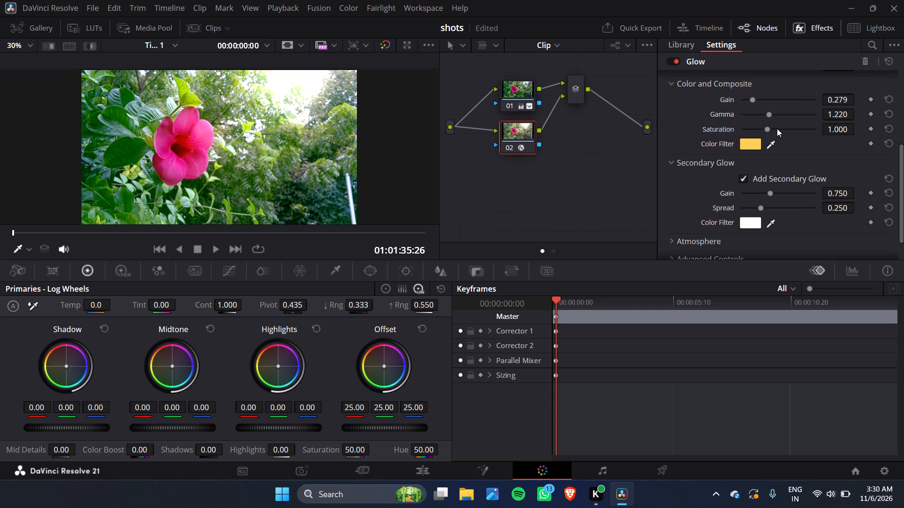
Raise the glow's Saturation under Color and Composite, trying 1.395 and settling at 1.814.
{"action": "left_click", "coordinate": [777, 128]}
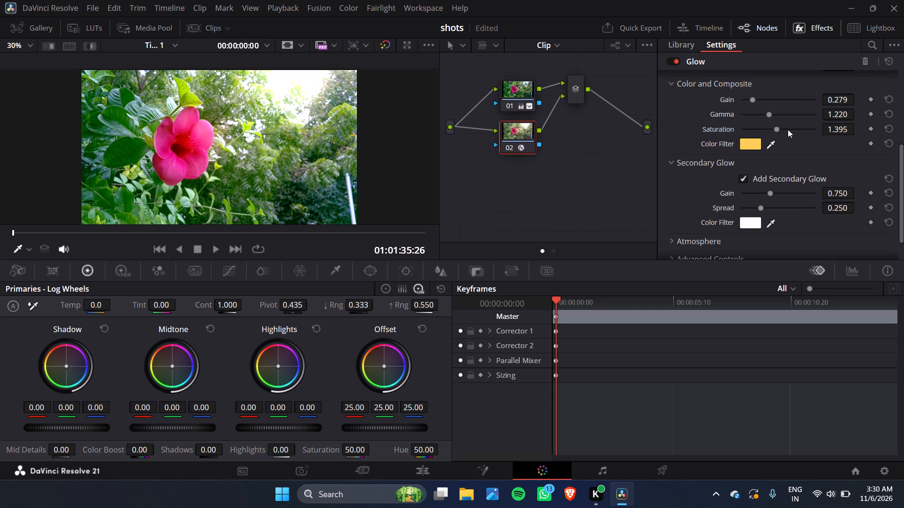
{"action": "left_click", "coordinate": [788, 129]}
Tint the secondary glow's Color Filter pale green, trying cyan and stronger greens and settling on #b7ffc2.
{"action": "scroll", "coordinate": [786, 154], "scroll_direction": "down", "scroll_amount": 1}
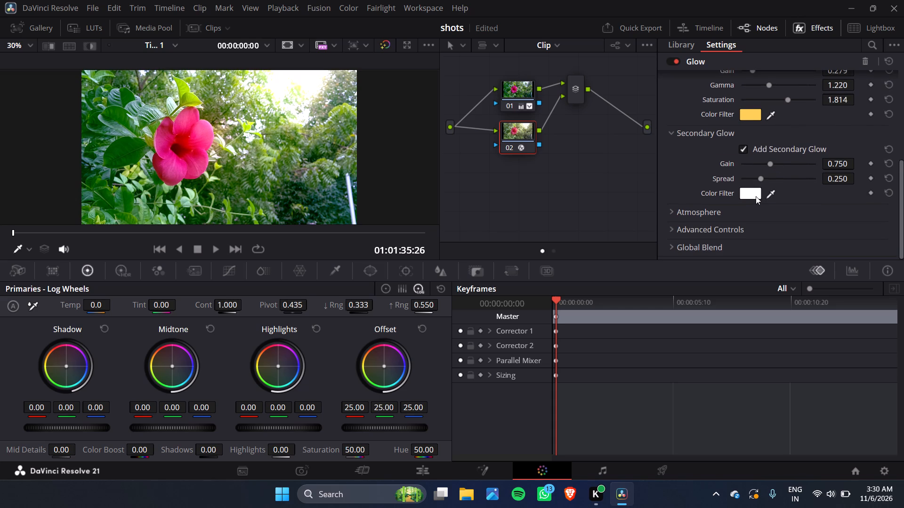
{"action": "left_click", "coordinate": [754, 195]}
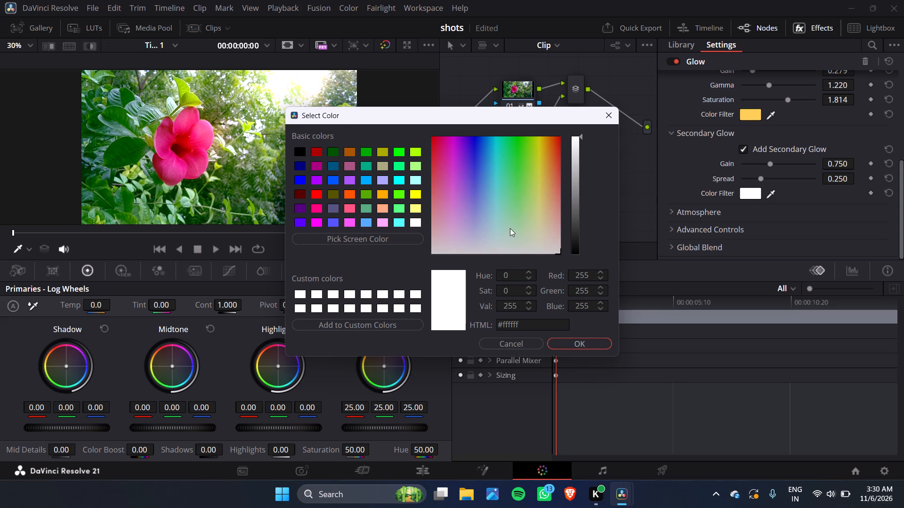
{"action": "left_click", "coordinate": [516, 226]}
{"action": "left_click", "coordinate": [513, 207]}
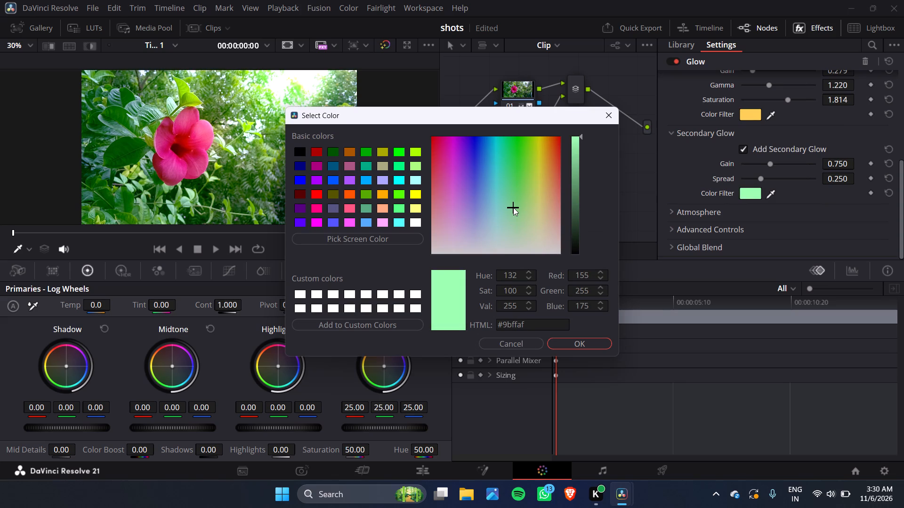
{"action": "left_click", "coordinate": [496, 210]}
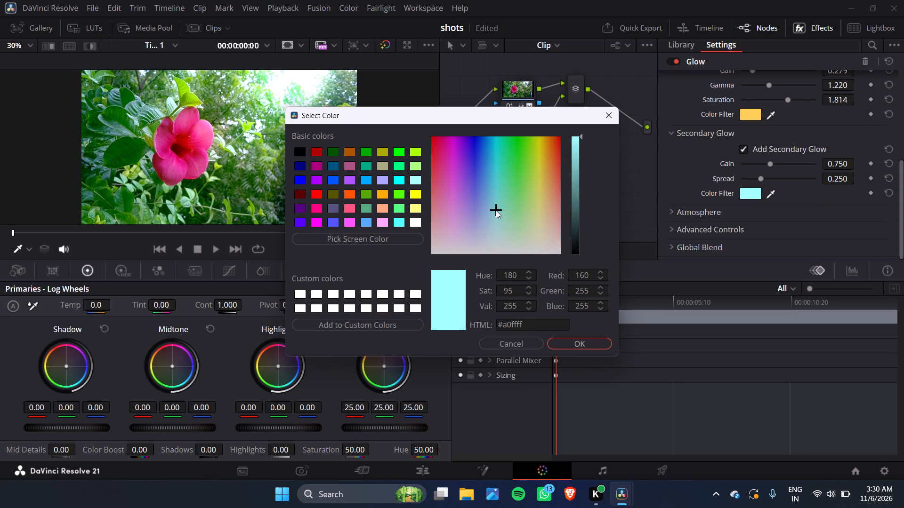
{"action": "left_click", "coordinate": [516, 209]}
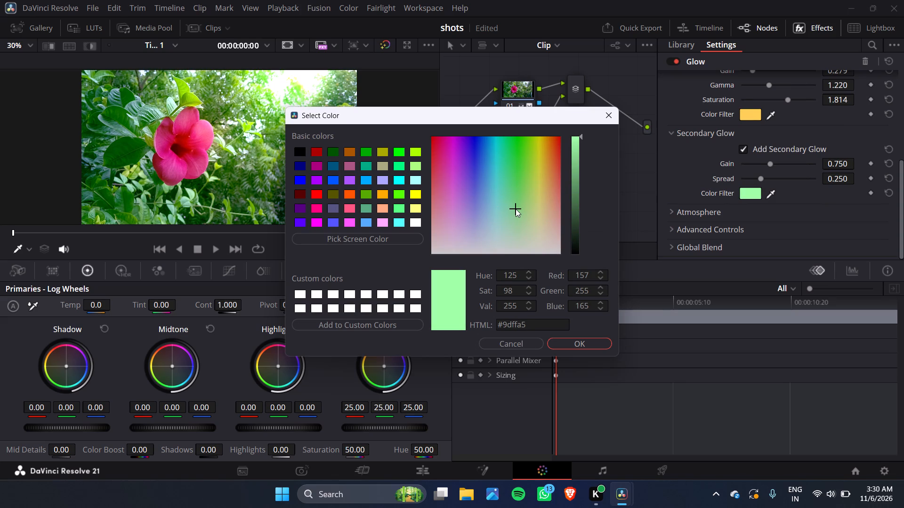
{"action": "left_click", "coordinate": [580, 343]}
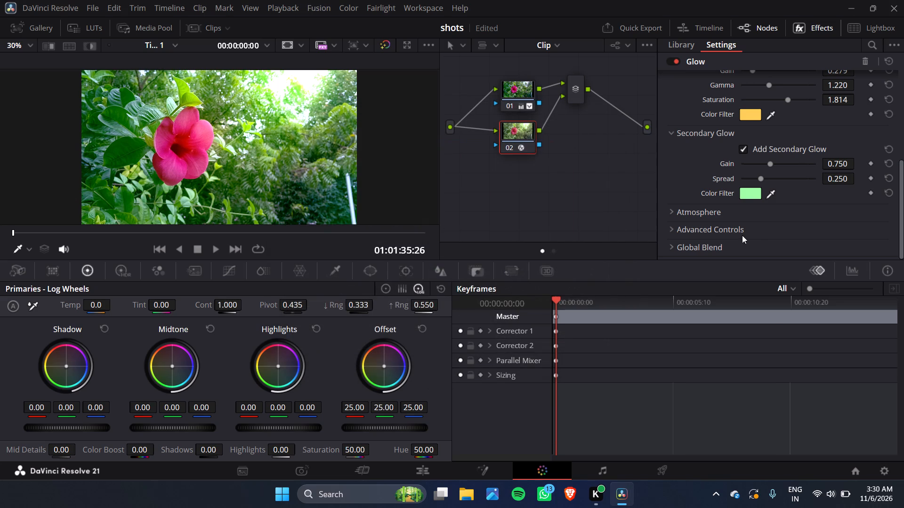
{"action": "left_click", "coordinate": [756, 192]}
{"action": "left_click", "coordinate": [515, 190]}
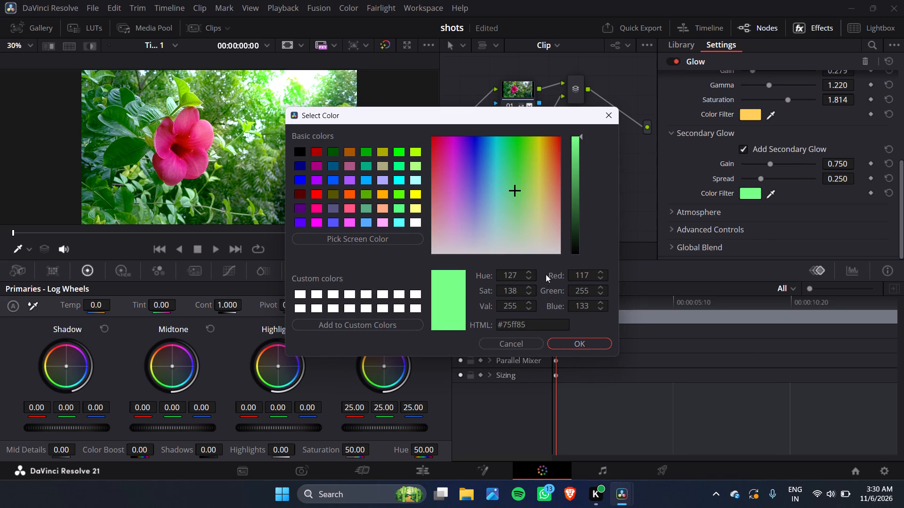
{"action": "left_click", "coordinate": [514, 221]}
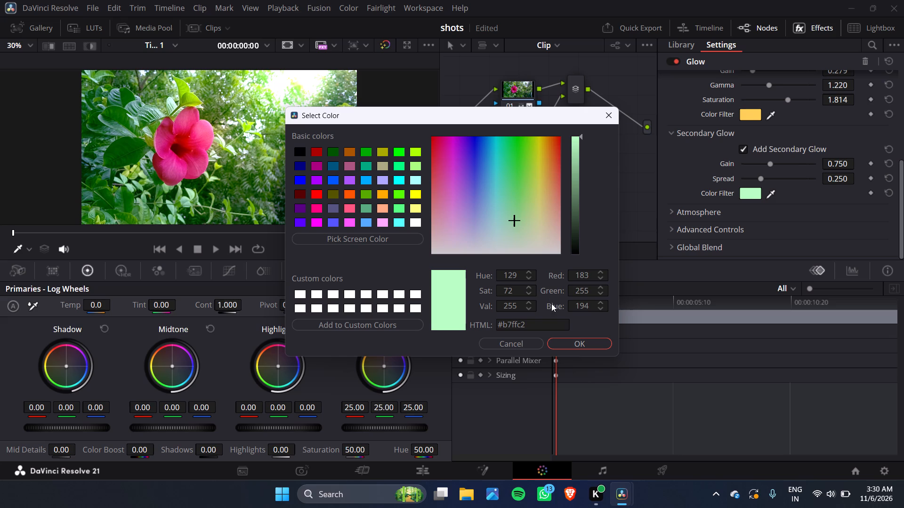
{"action": "left_click", "coordinate": [575, 345]}
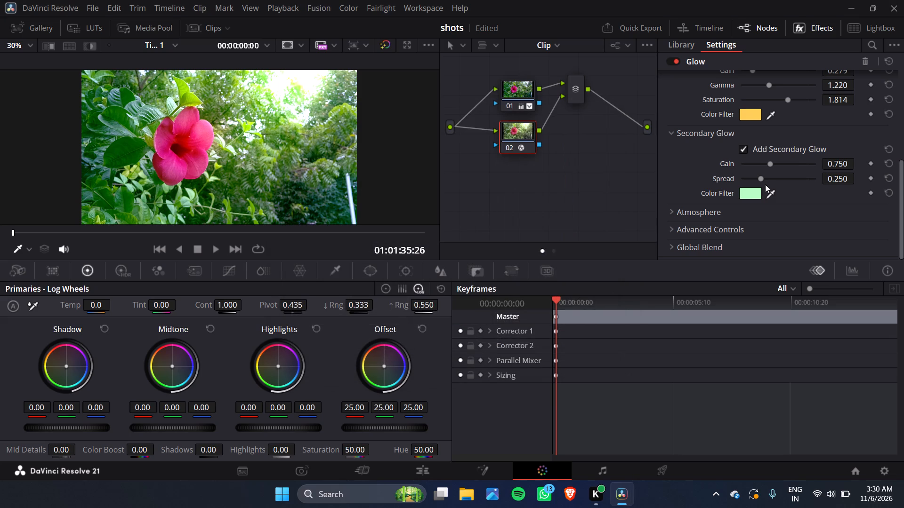
Adjust the secondary glow's Spread, trying 0.426 and settling at 0.194.
{"action": "left_click", "coordinate": [774, 179]}
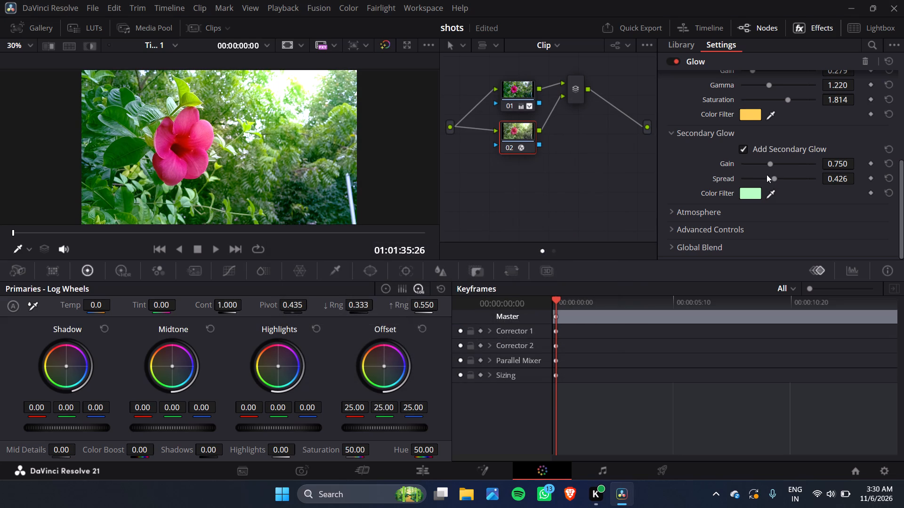
{"action": "left_click", "coordinate": [758, 178]}
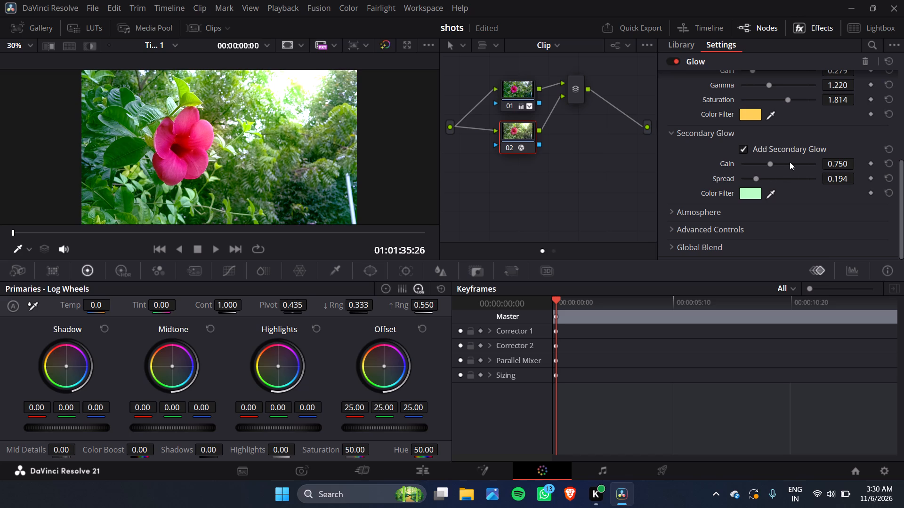
Raise the secondary glow's Gain to 0.822.
{"action": "left_click", "coordinate": [790, 162]}
{"action": "left_click", "coordinate": [773, 162]}
Retune the main glow under Color and Composite to Gamma 1.242, Saturation 2.605 and Gain 0.475, trying Gamma 1.633 on the way.
{"action": "scroll", "coordinate": [773, 154], "scroll_direction": "up", "scroll_amount": 1}
{"action": "left_click", "coordinate": [781, 117]}
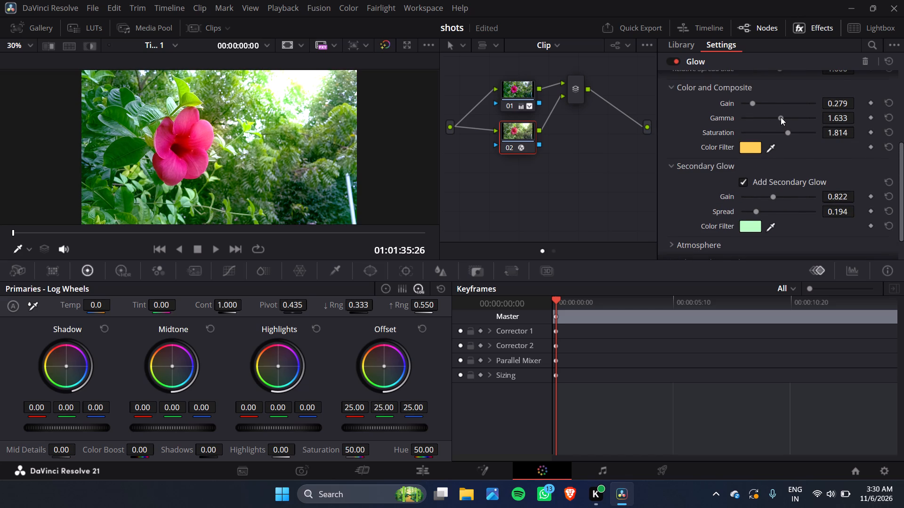
{"action": "left_click", "coordinate": [770, 117]}
{"action": "left_click", "coordinate": [807, 133]}
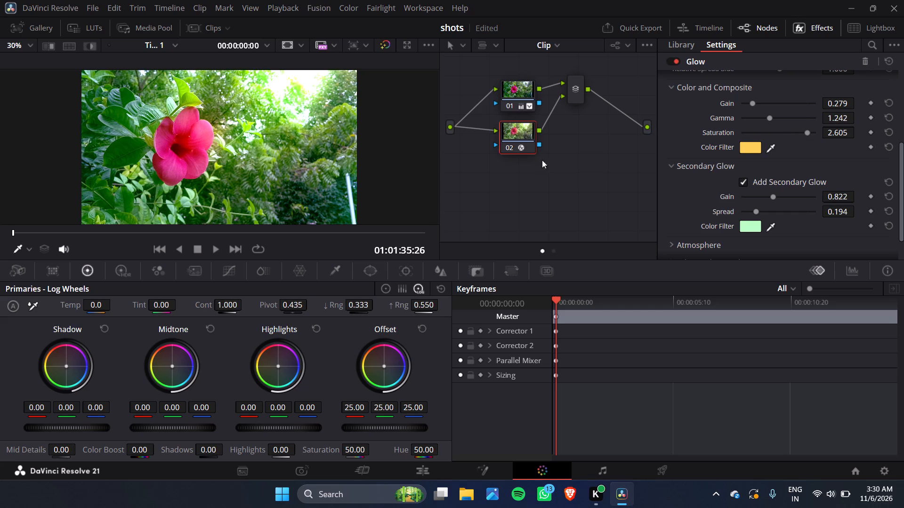
{"action": "left_click", "coordinate": [760, 101]}
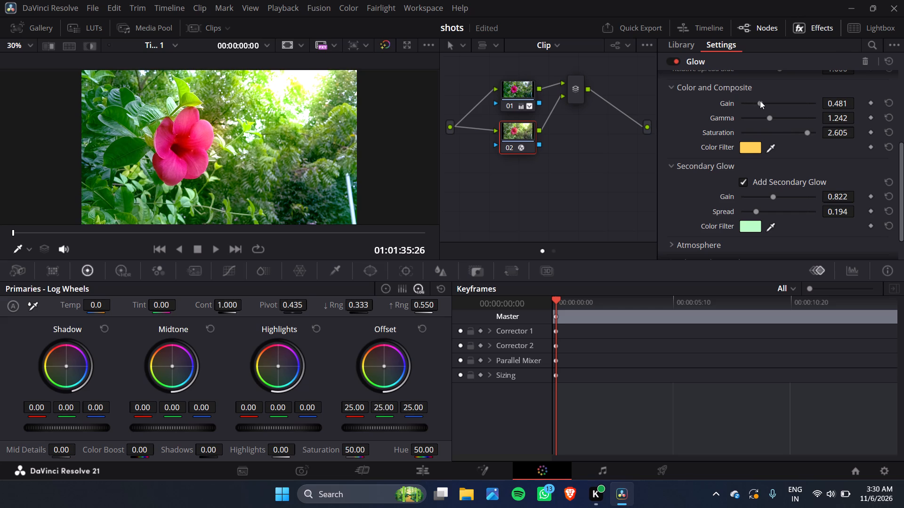
Enable Add Atmosphere in the Glow's Atmosphere section, toggling it off and on to compare the look.
{"action": "scroll", "coordinate": [760, 101], "scroll_direction": "down", "scroll_amount": 2}
{"action": "scroll", "coordinate": [732, 173], "scroll_direction": "down", "scroll_amount": 1}
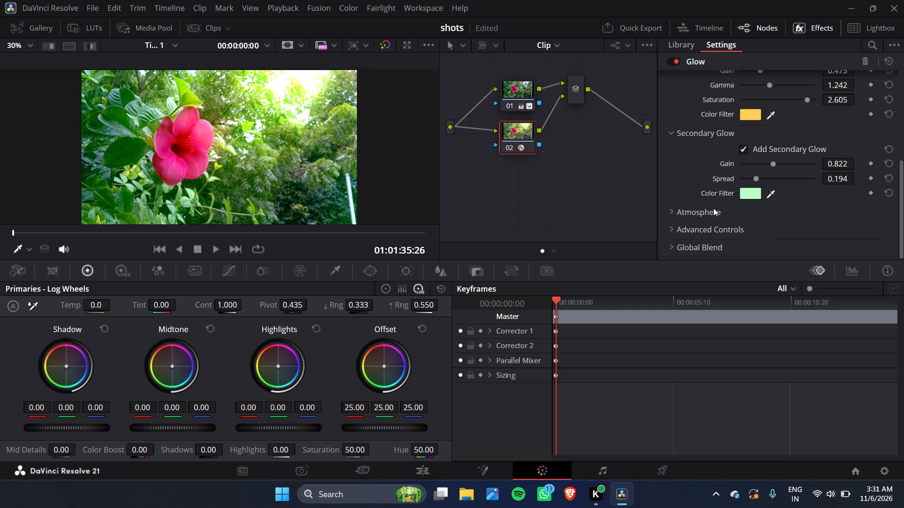
{"action": "left_click", "coordinate": [713, 208]}
{"action": "left_click", "coordinate": [737, 228]}
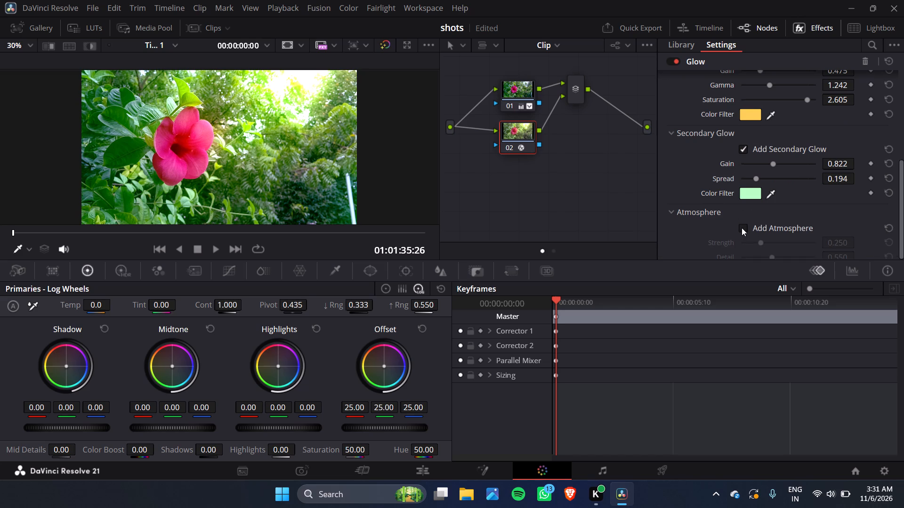
{"action": "left_click", "coordinate": [742, 228]}
{"action": "left_click", "coordinate": [742, 228]}
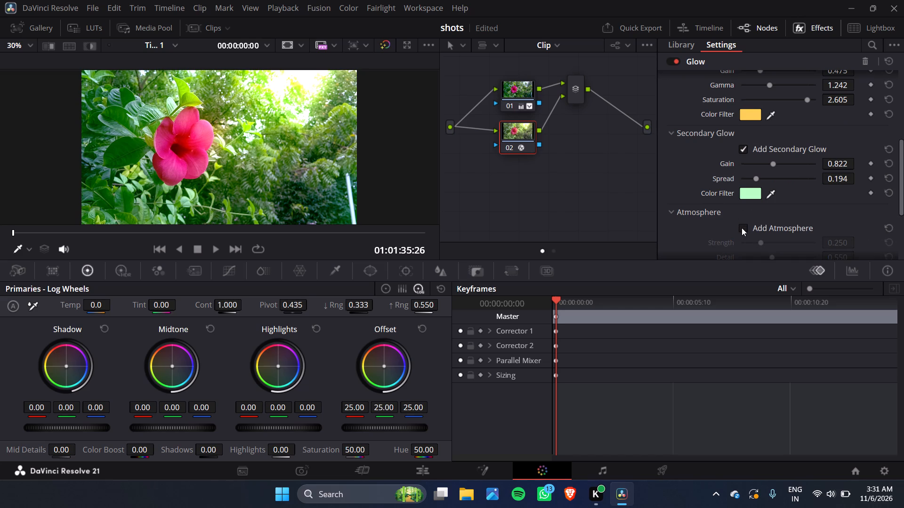
{"action": "left_click", "coordinate": [742, 228]}
{"action": "left_click", "coordinate": [742, 228]}
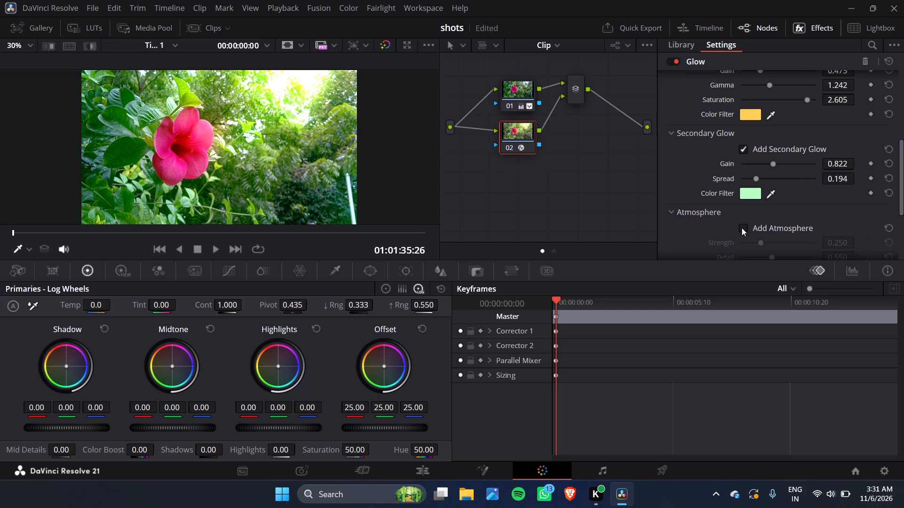
{"action": "left_click", "coordinate": [742, 228]}
{"action": "left_click", "coordinate": [742, 228]}
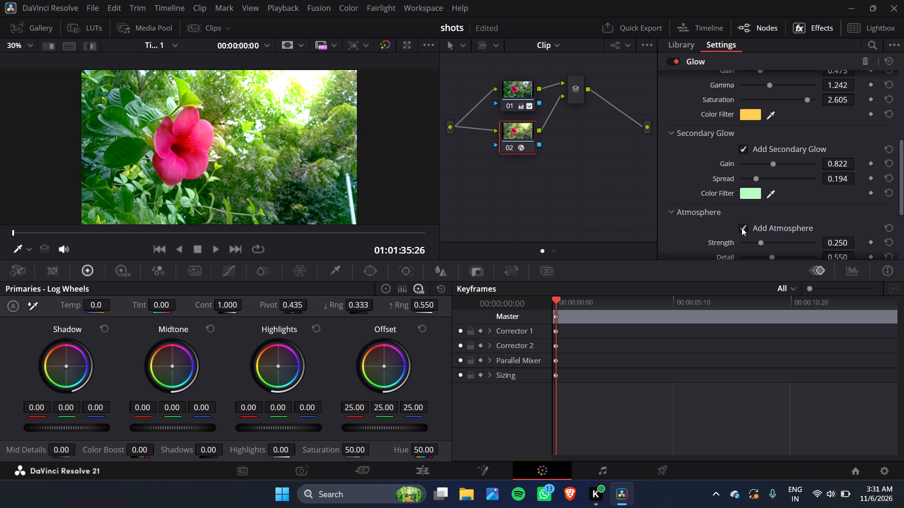
{"action": "left_click", "coordinate": [742, 228]}
{"action": "scroll", "coordinate": [742, 228], "scroll_direction": "down", "scroll_amount": 1}
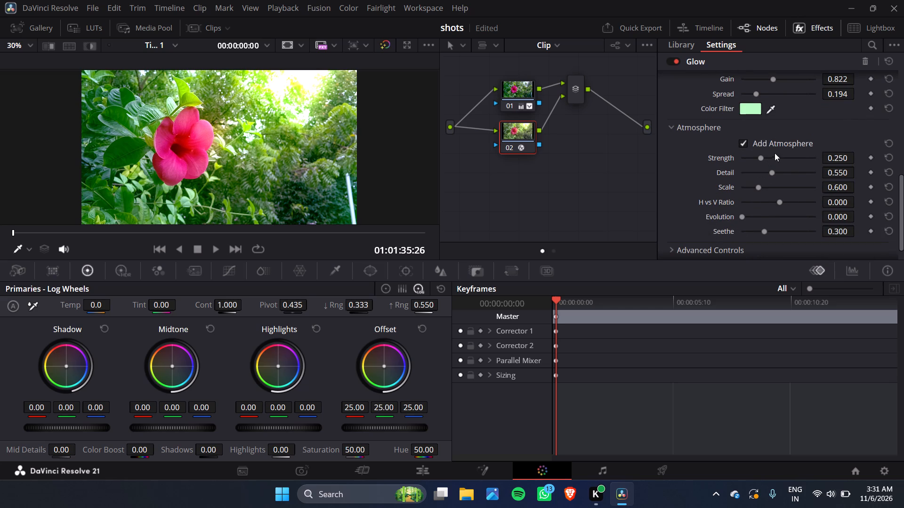
Adjust the atmosphere's Detail, trying 0.727 and a lower value and settling at 0.558.
{"action": "left_click", "coordinate": [790, 173]}
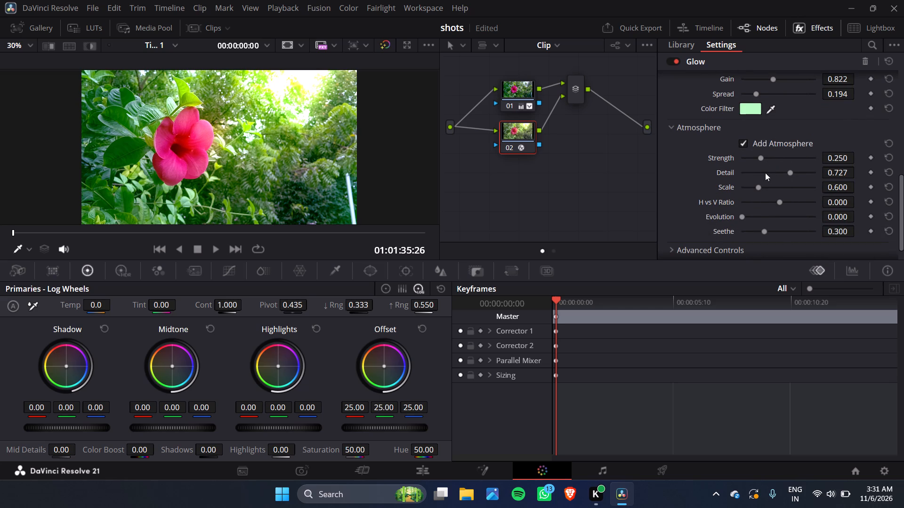
{"action": "left_click", "coordinate": [758, 172]}
{"action": "left_click", "coordinate": [773, 171]}
Lower Mid Details on node 01, trying -100.00 and -75.00 and settling at -58.50.
{"action": "left_click", "coordinate": [524, 94]}
{"action": "left_click", "coordinate": [58, 450]}
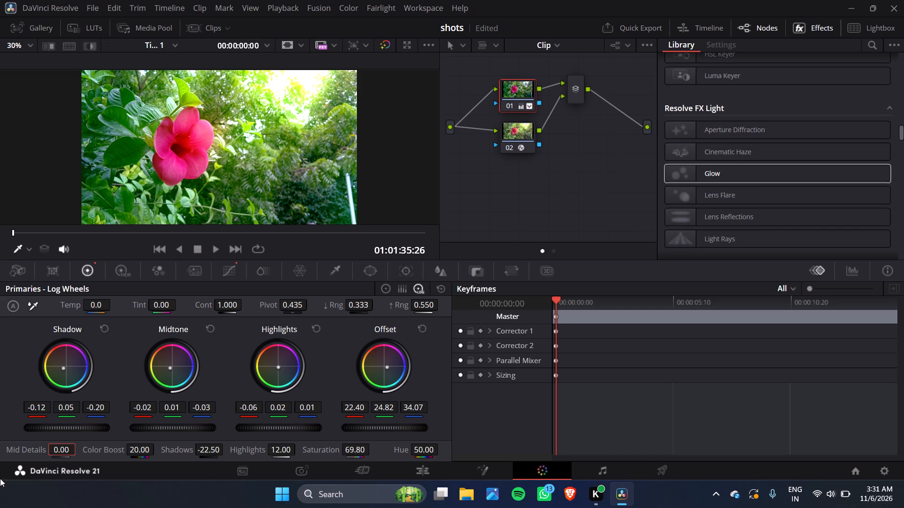
{"action": "left_click_drag", "start_coordinate": [61, 452], "coordinate": [27, 452]}
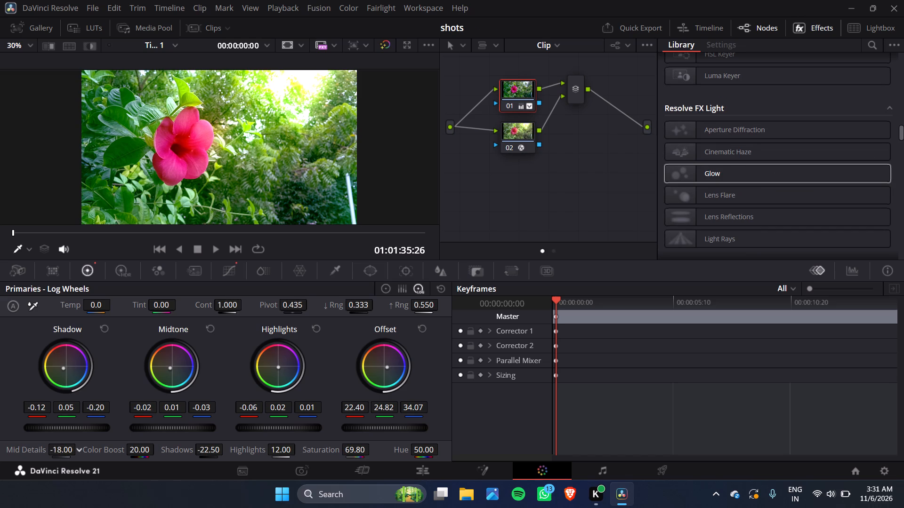
{"action": "left_click_drag", "start_coordinate": [27, 452], "coordinate": [266, 257]}
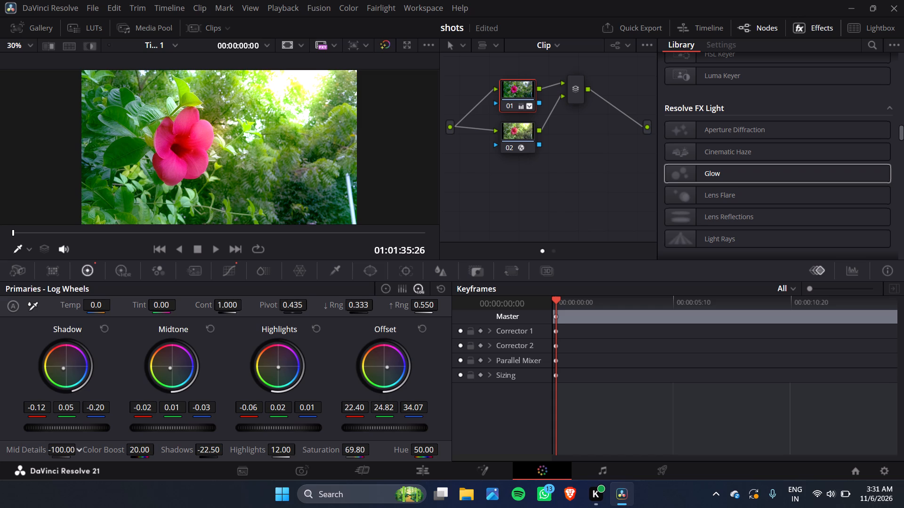
{"action": "left_click_drag", "start_coordinate": [266, 257], "coordinate": [295, 256]}
{"action": "left_click_drag", "start_coordinate": [295, 256], "coordinate": [326, 260]}
{"action": "left_click_drag", "start_coordinate": [61, 452], "coordinate": [50, 452]}
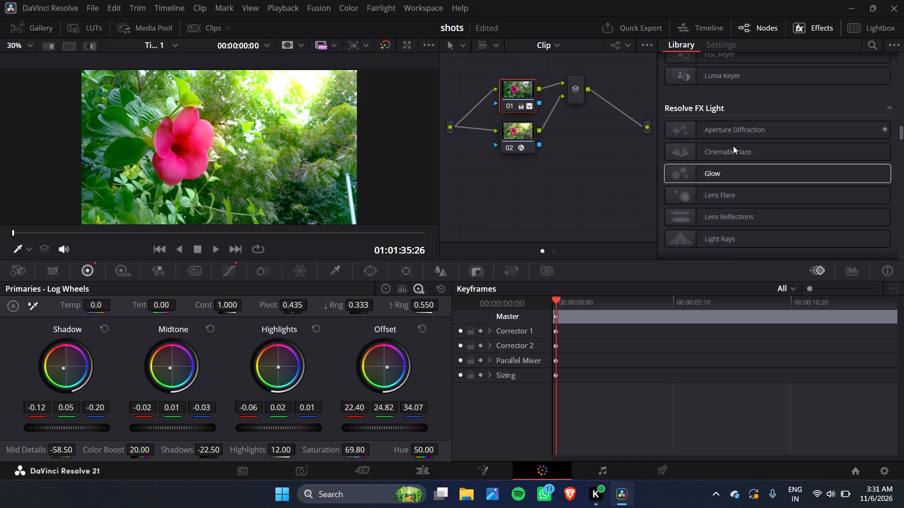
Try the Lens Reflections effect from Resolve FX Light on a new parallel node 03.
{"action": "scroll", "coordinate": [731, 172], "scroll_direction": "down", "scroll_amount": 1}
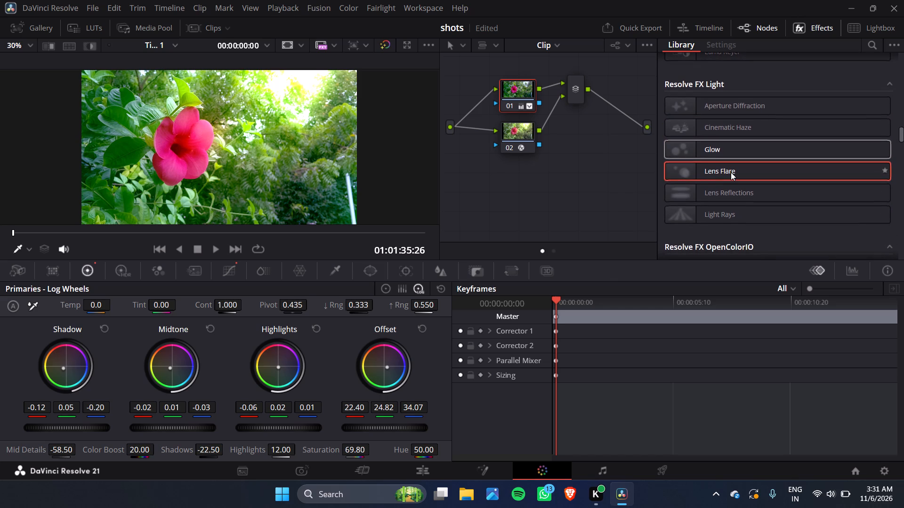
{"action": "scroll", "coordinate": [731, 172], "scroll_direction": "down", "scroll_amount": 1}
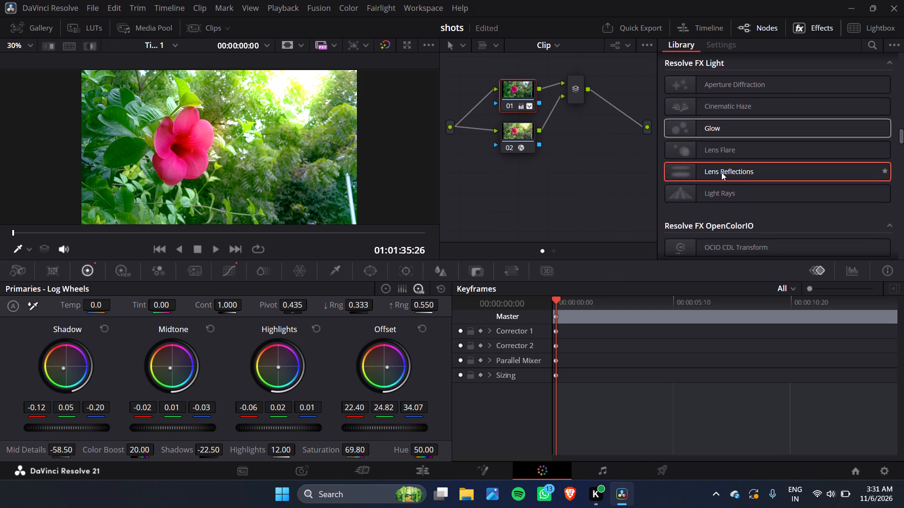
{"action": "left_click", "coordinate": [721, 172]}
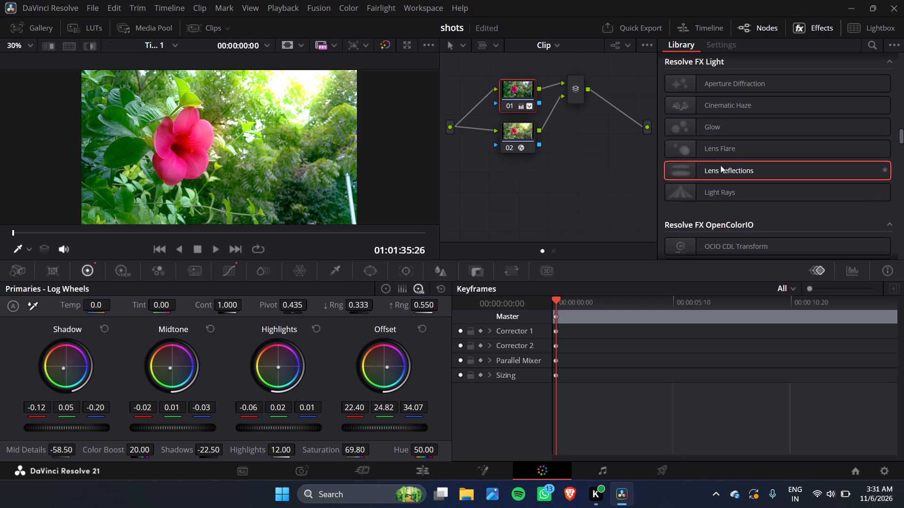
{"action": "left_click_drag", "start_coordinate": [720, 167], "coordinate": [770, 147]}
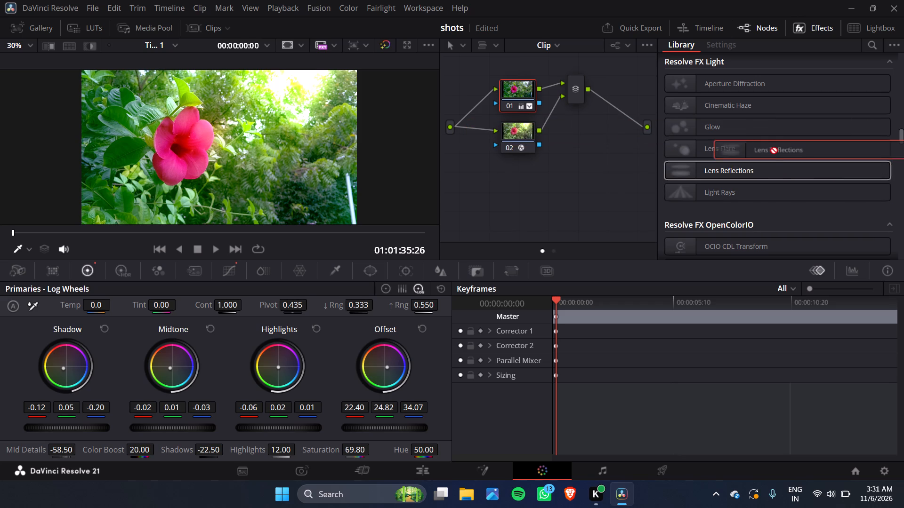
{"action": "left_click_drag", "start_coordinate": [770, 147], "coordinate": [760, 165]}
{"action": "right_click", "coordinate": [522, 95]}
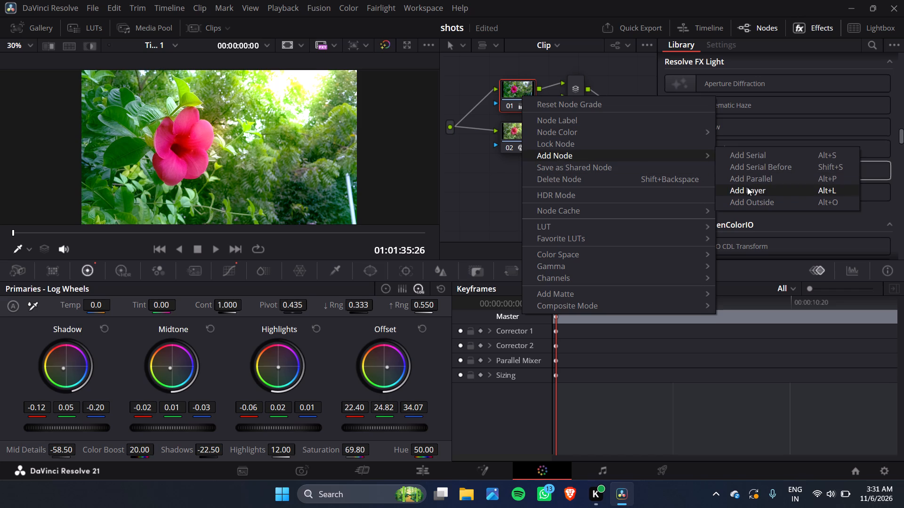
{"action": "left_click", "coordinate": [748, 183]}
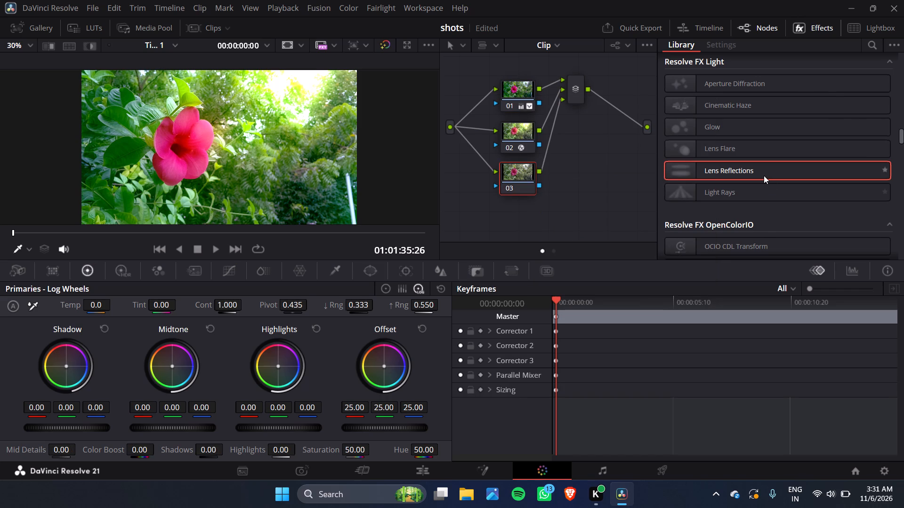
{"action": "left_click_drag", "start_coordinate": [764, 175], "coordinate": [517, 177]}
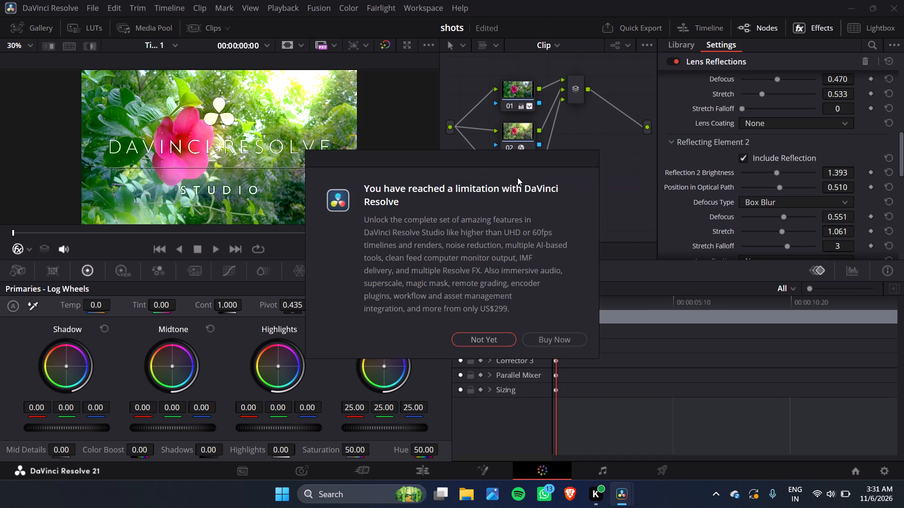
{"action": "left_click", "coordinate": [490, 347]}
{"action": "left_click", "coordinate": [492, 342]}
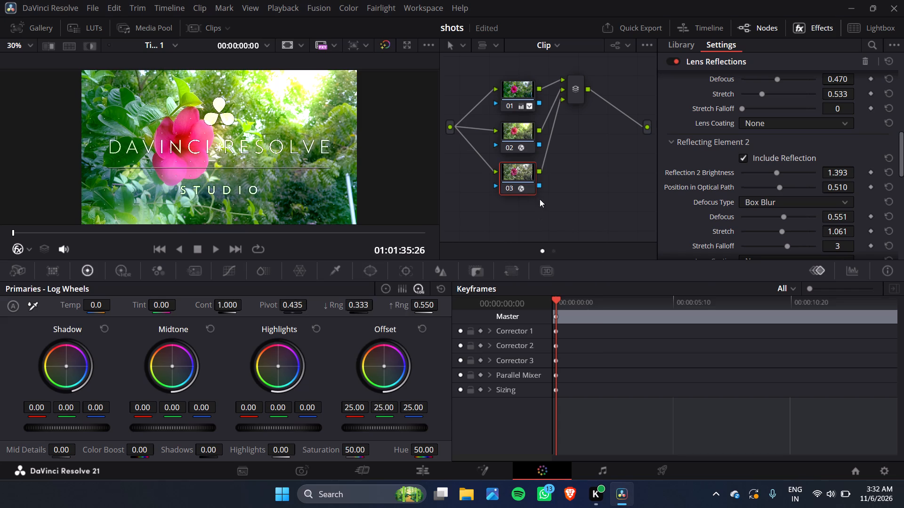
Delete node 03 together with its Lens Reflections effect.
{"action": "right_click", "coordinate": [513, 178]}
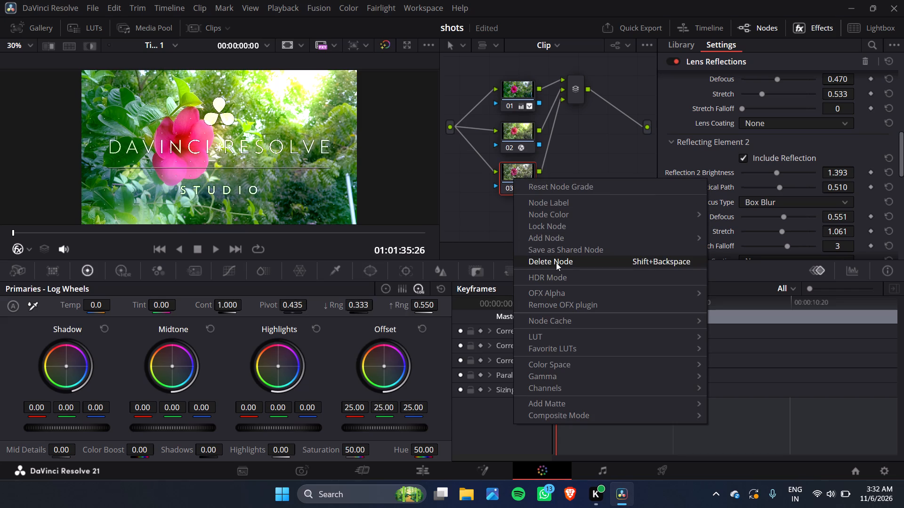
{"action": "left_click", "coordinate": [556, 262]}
Add an empty parallel node 03 from node 01.
{"action": "left_click", "coordinate": [512, 88]}
{"action": "right_click", "coordinate": [512, 88]}
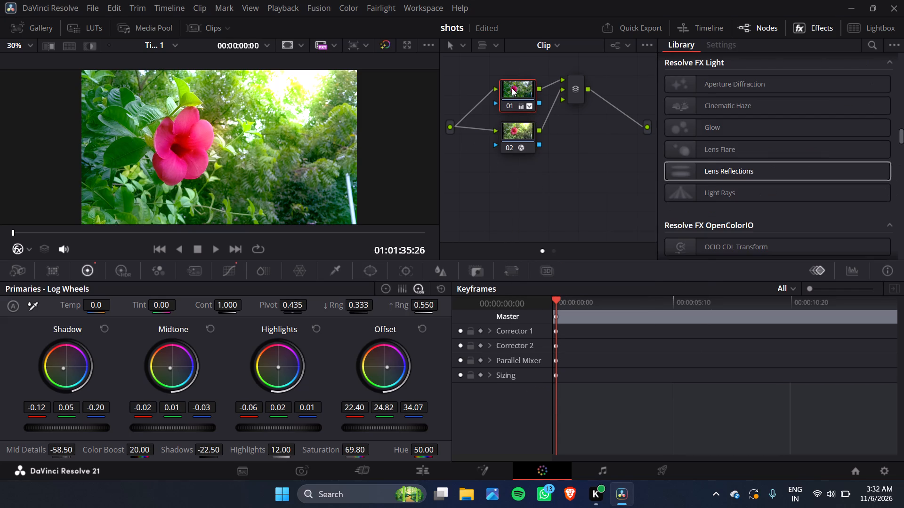
{"action": "left_click", "coordinate": [556, 151]}
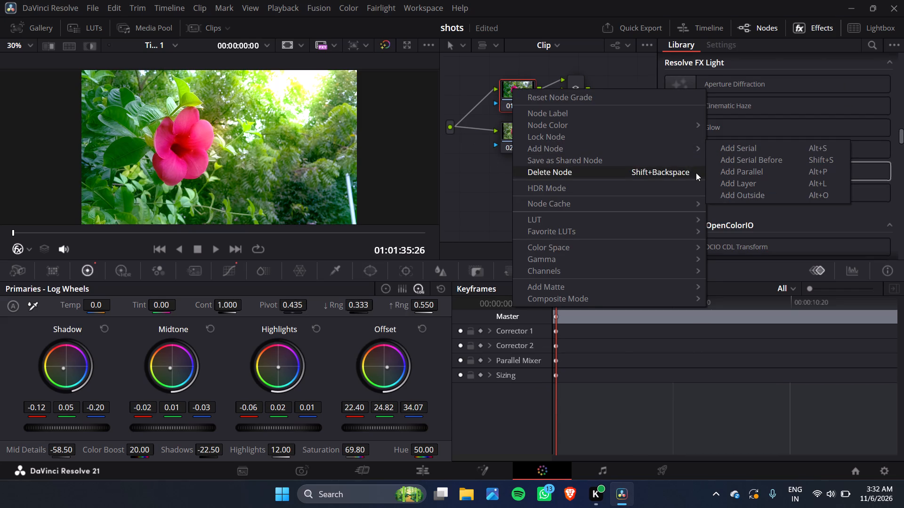
{"action": "left_click", "coordinate": [738, 172]}
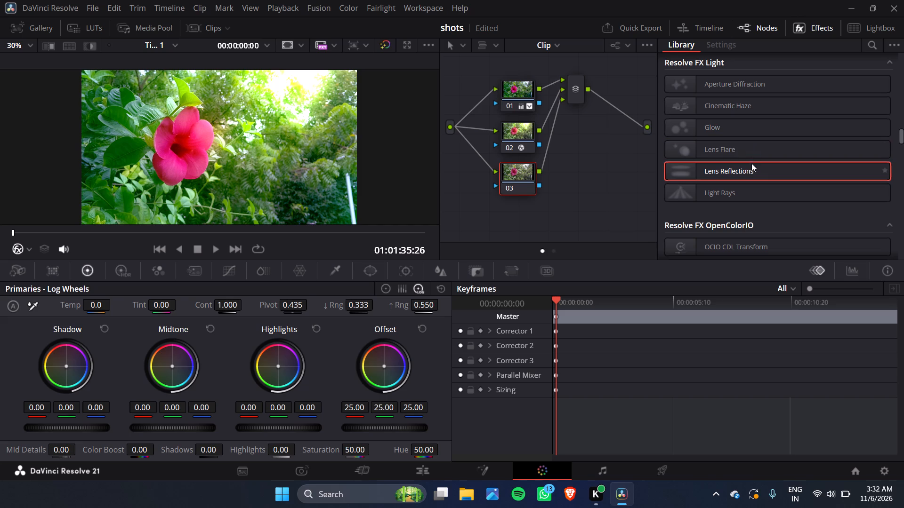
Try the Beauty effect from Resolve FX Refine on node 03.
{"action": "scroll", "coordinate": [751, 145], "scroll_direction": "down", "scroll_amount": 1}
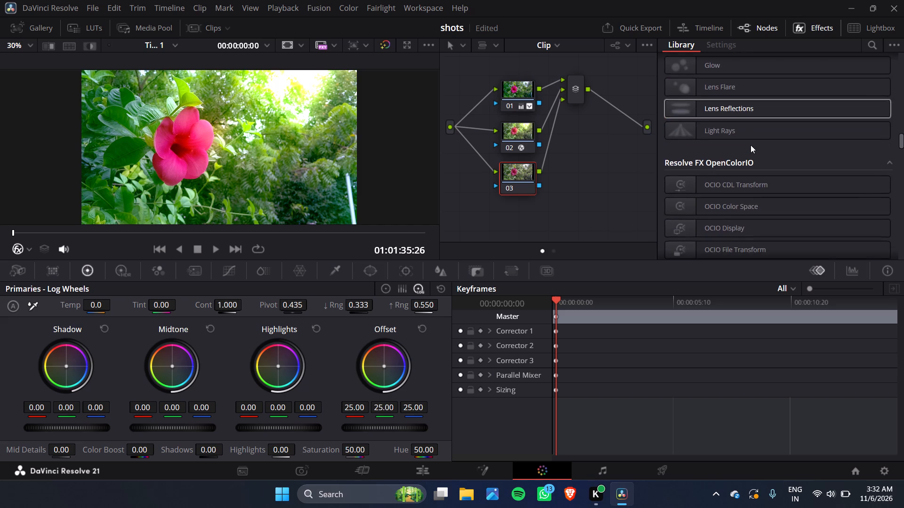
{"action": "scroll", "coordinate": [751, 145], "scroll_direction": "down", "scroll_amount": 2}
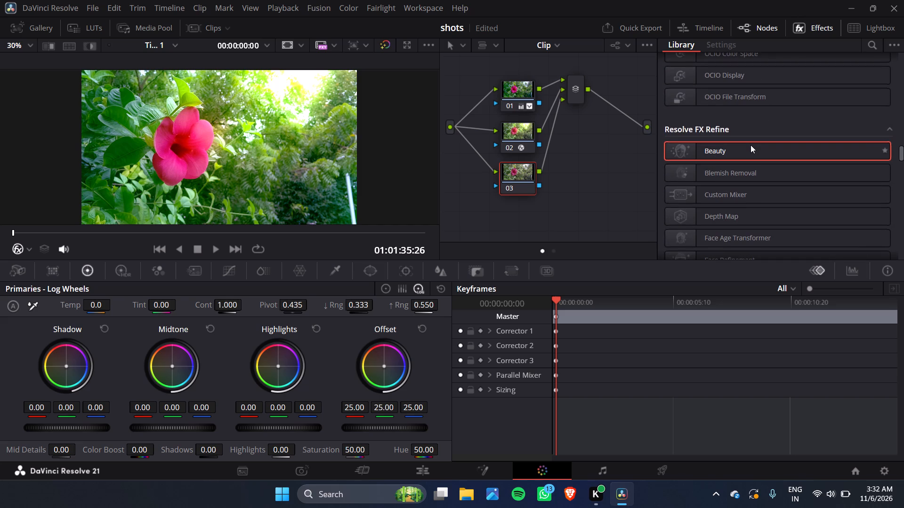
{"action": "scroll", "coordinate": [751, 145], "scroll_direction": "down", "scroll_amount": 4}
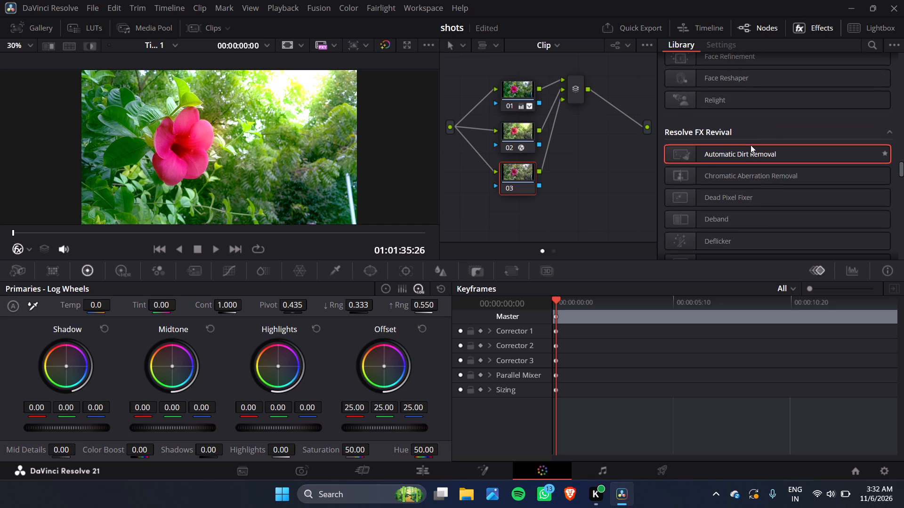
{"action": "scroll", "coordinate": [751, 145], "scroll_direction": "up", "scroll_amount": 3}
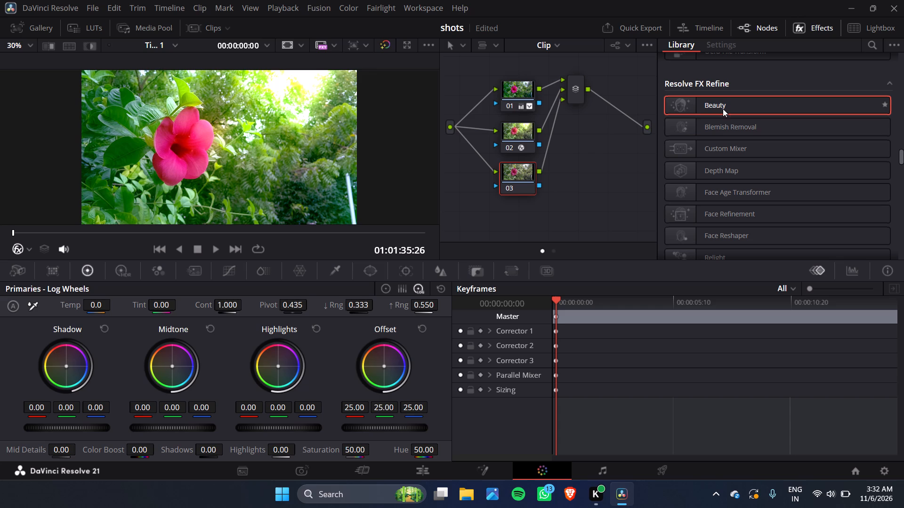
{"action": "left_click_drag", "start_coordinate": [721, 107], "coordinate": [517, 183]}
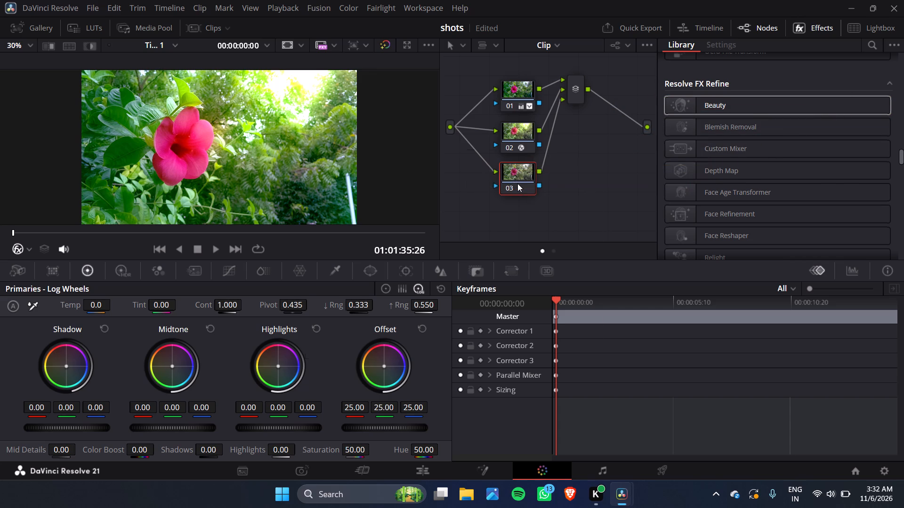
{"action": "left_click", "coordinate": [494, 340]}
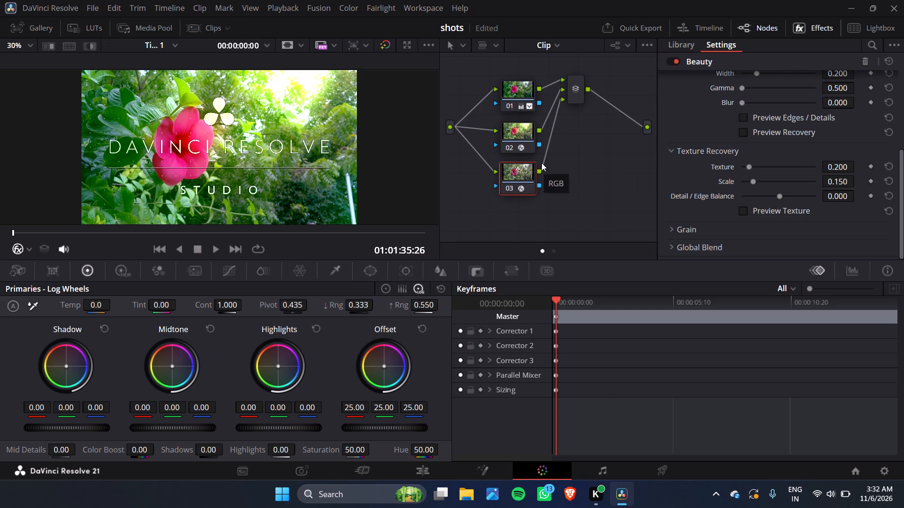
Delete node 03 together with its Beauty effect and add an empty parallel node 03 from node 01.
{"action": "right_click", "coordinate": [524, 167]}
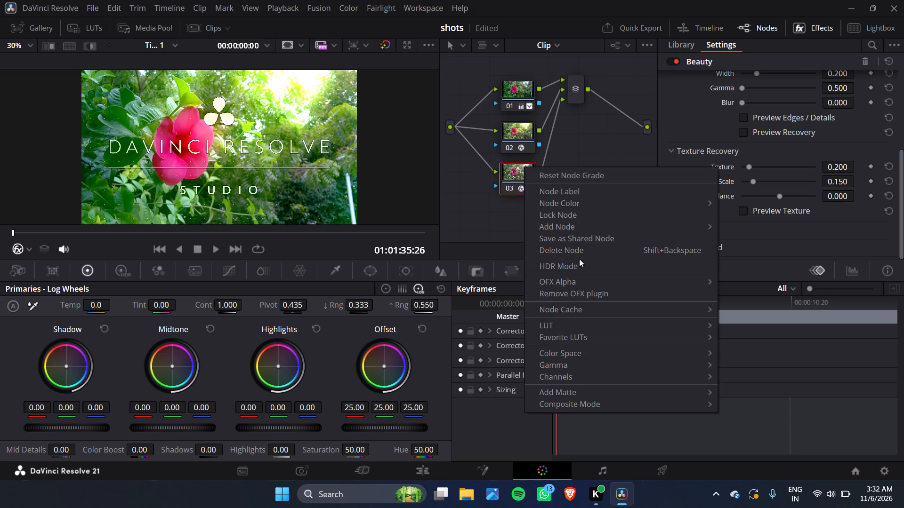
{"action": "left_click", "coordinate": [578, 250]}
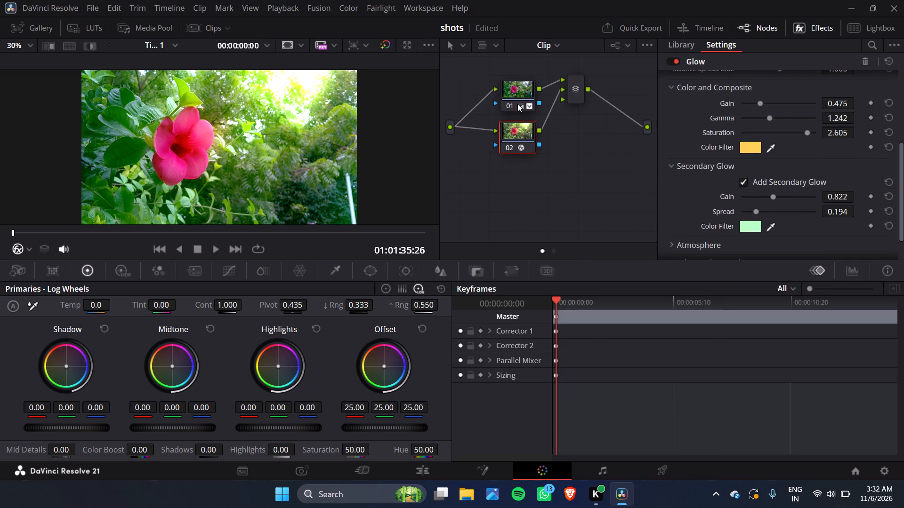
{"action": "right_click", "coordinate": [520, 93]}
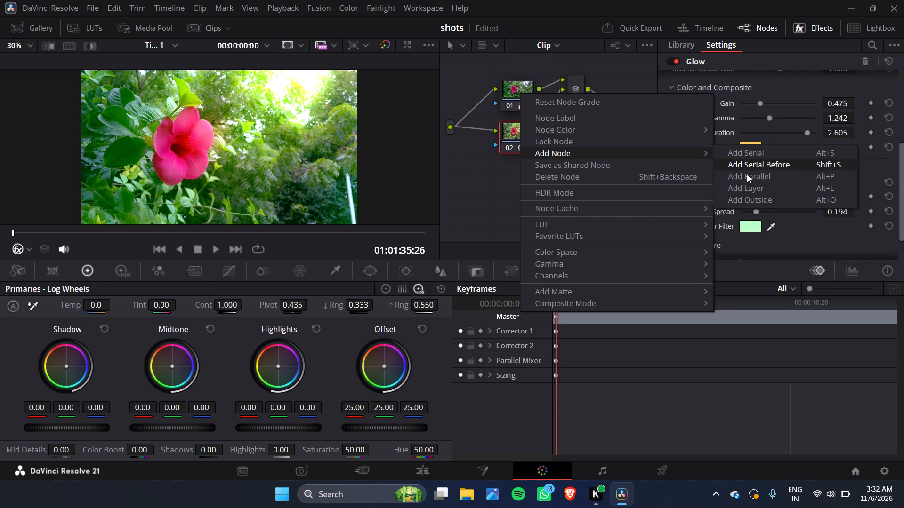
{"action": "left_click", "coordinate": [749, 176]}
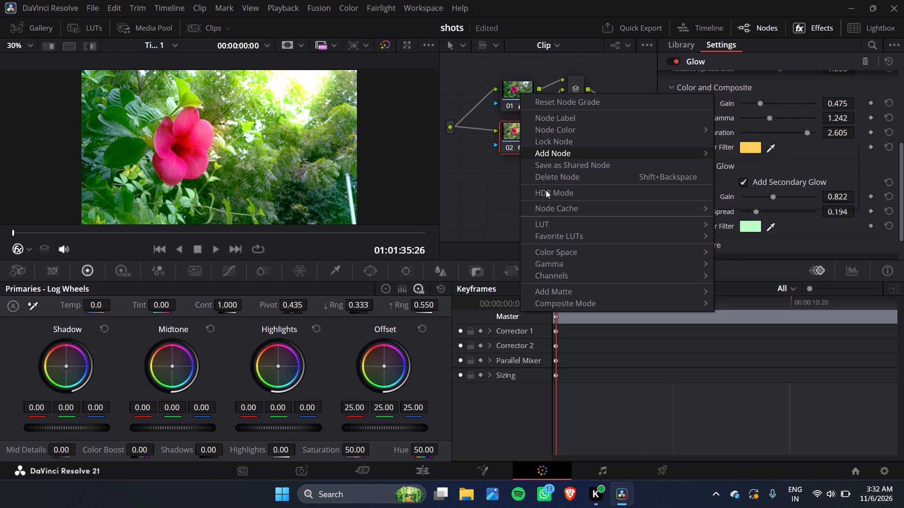
Browse the effects library across the Refine, Revival, Sharpen, Stylize, Film Emulation and Blur categories for another effect to use on node 03.
{"action": "scroll", "coordinate": [699, 149], "scroll_direction": "down", "scroll_amount": 3}
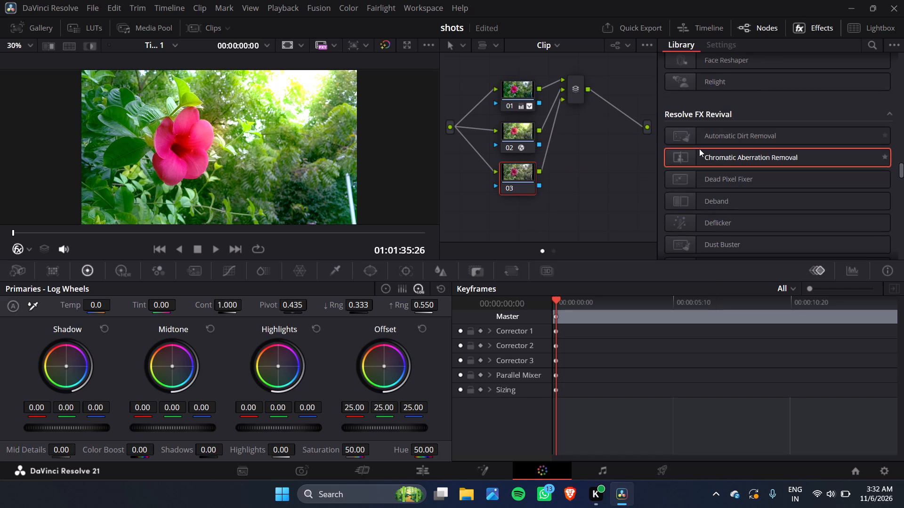
{"action": "scroll", "coordinate": [699, 149], "scroll_direction": "down", "scroll_amount": 5}
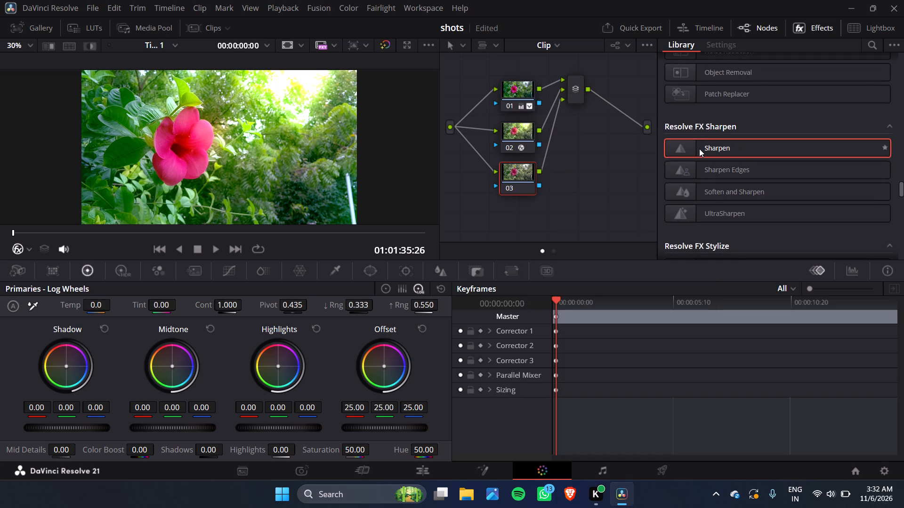
{"action": "scroll", "coordinate": [699, 149], "scroll_direction": "down", "scroll_amount": 2}
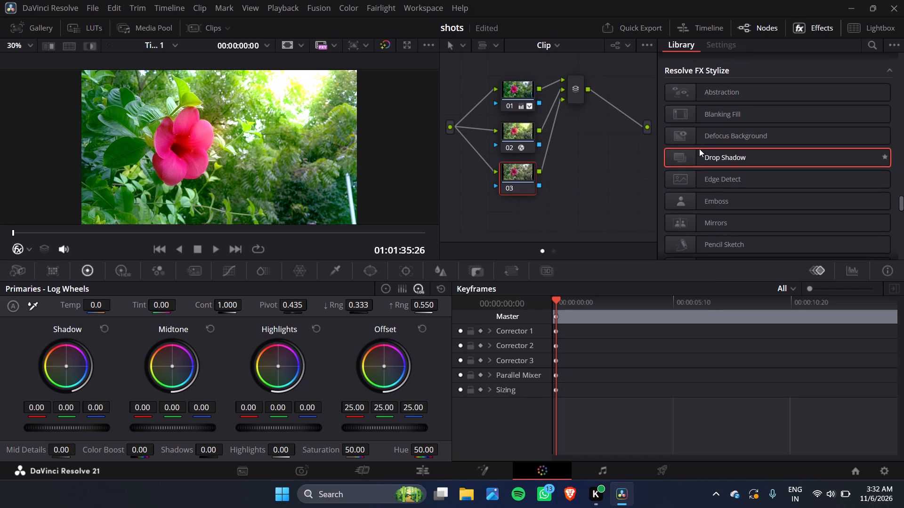
{"action": "scroll", "coordinate": [699, 149], "scroll_direction": "down", "scroll_amount": 2}
{"action": "scroll", "coordinate": [699, 149], "scroll_direction": "up", "scroll_amount": 15}
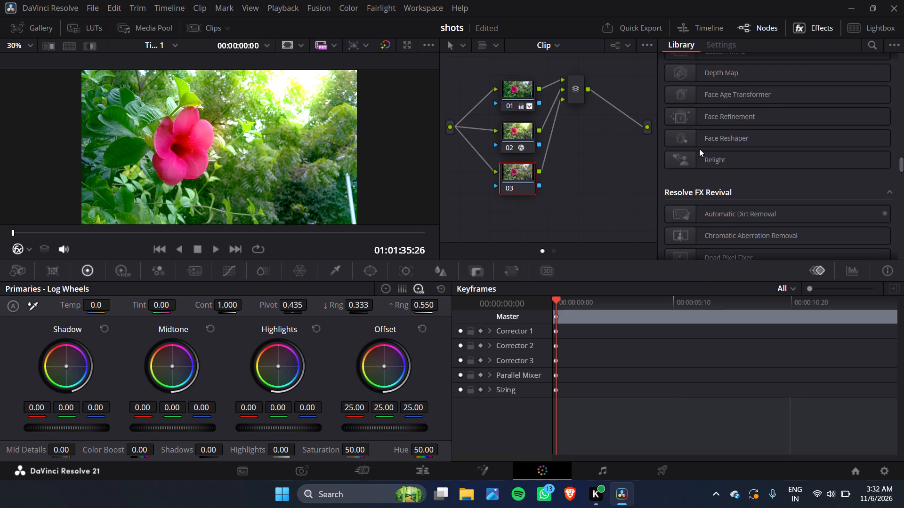
{"action": "scroll", "coordinate": [699, 149], "scroll_direction": "up", "scroll_amount": 4}
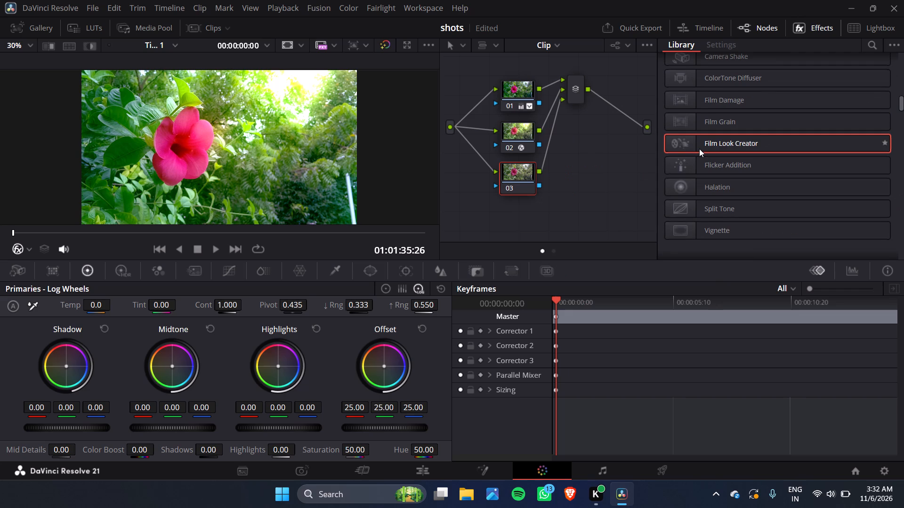
{"action": "scroll", "coordinate": [699, 149], "scroll_direction": "up", "scroll_amount": 6}
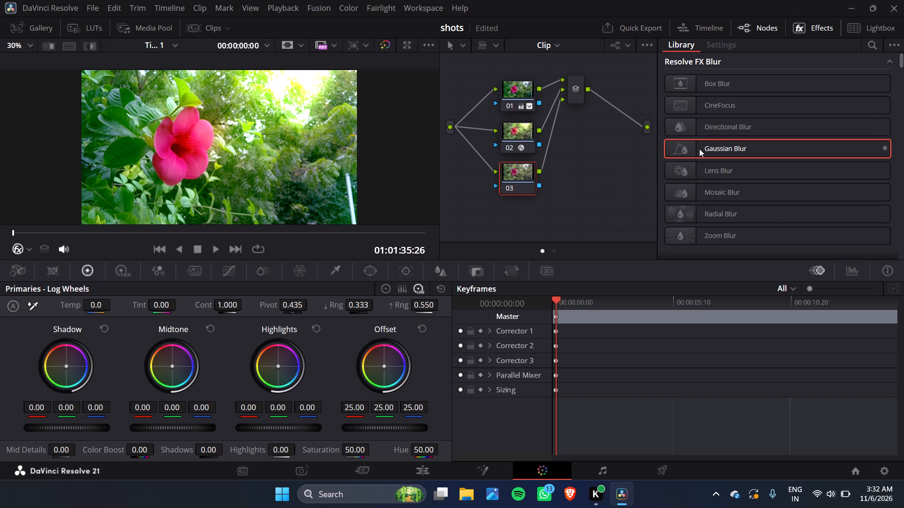
{"action": "scroll", "coordinate": [699, 149], "scroll_direction": "up", "scroll_amount": 2}
Apply the Light Rays effect from Resolve FX Light to node 03.
{"action": "scroll", "coordinate": [702, 132], "scroll_direction": "down", "scroll_amount": 1}
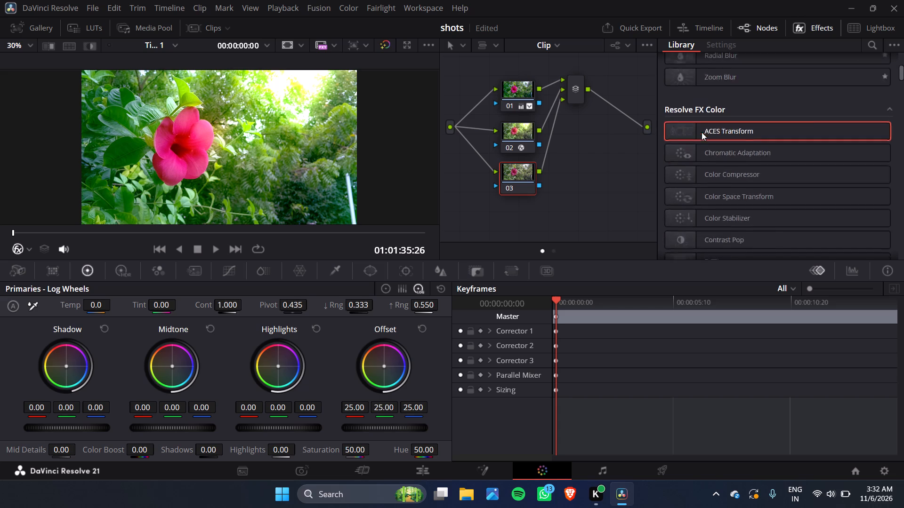
{"action": "scroll", "coordinate": [702, 132], "scroll_direction": "down", "scroll_amount": 5}
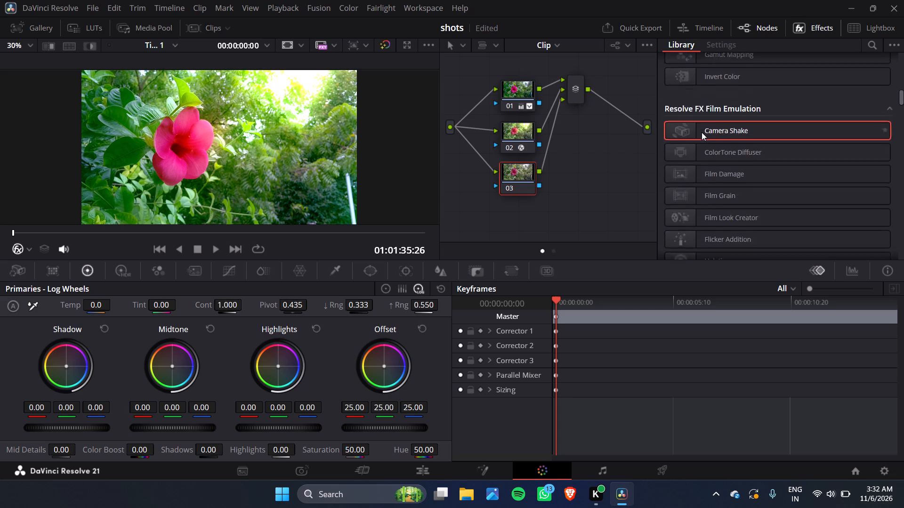
{"action": "scroll", "coordinate": [702, 132], "scroll_direction": "down", "scroll_amount": 2}
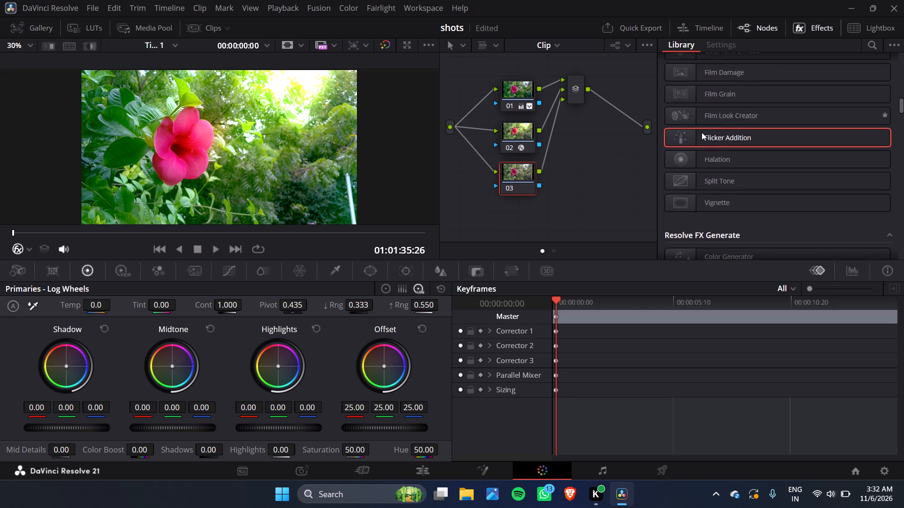
{"action": "scroll", "coordinate": [702, 132], "scroll_direction": "down", "scroll_amount": 5}
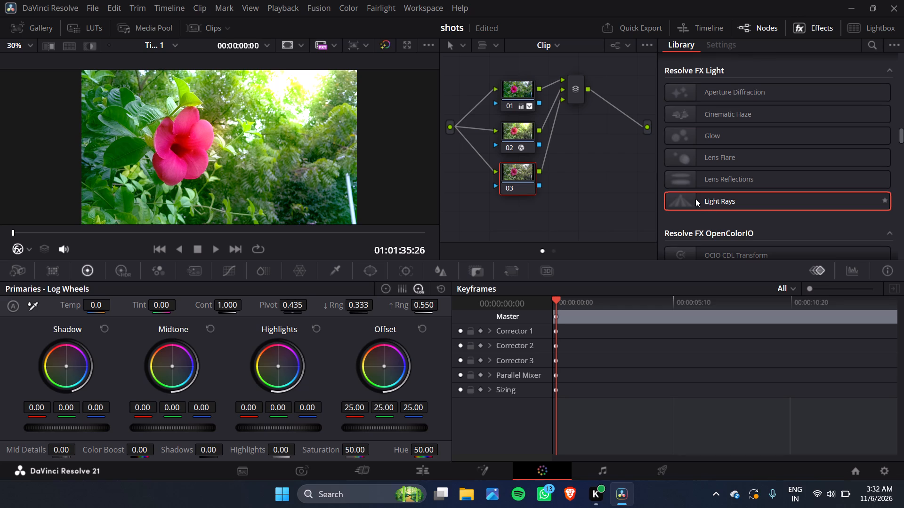
{"action": "left_click_drag", "start_coordinate": [686, 198], "coordinate": [505, 172]}
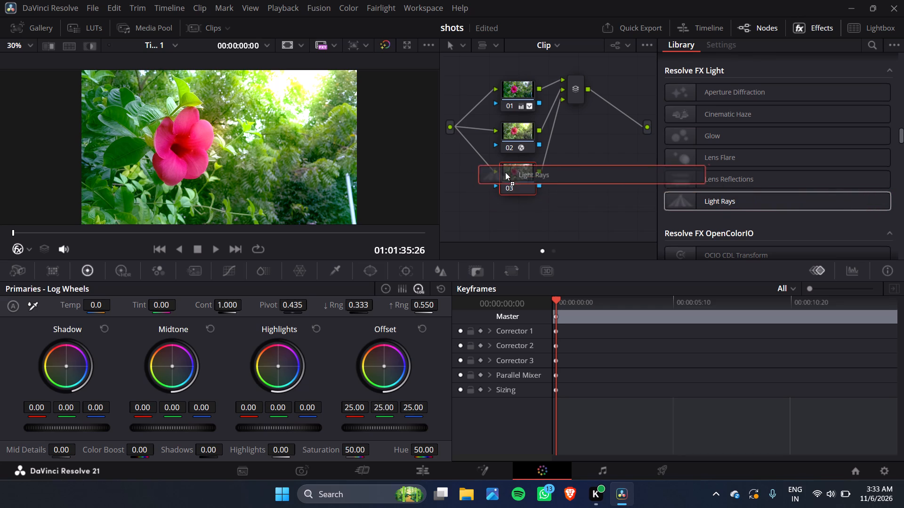
{"action": "left_click_drag", "start_coordinate": [505, 172], "coordinate": [512, 171]}
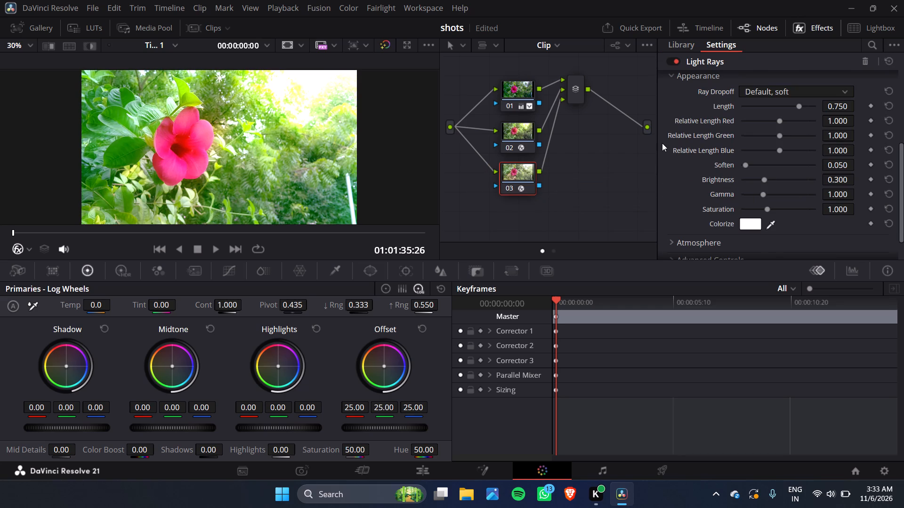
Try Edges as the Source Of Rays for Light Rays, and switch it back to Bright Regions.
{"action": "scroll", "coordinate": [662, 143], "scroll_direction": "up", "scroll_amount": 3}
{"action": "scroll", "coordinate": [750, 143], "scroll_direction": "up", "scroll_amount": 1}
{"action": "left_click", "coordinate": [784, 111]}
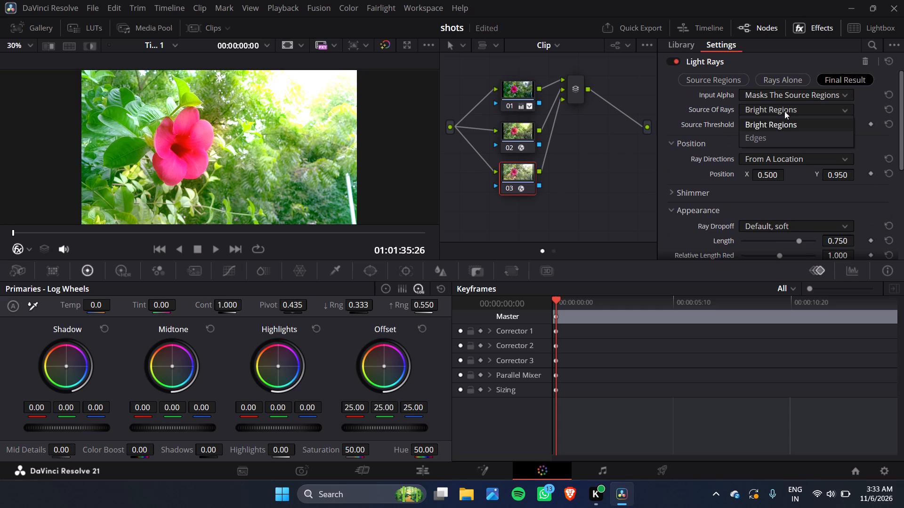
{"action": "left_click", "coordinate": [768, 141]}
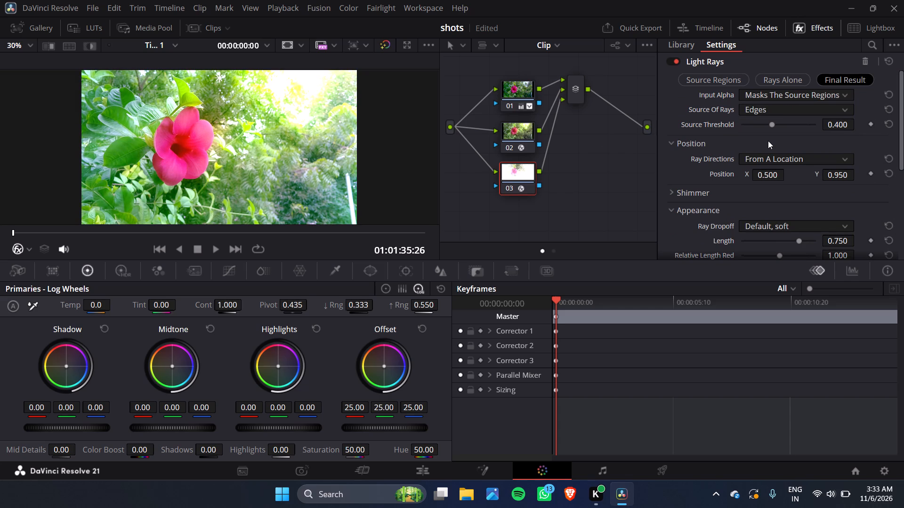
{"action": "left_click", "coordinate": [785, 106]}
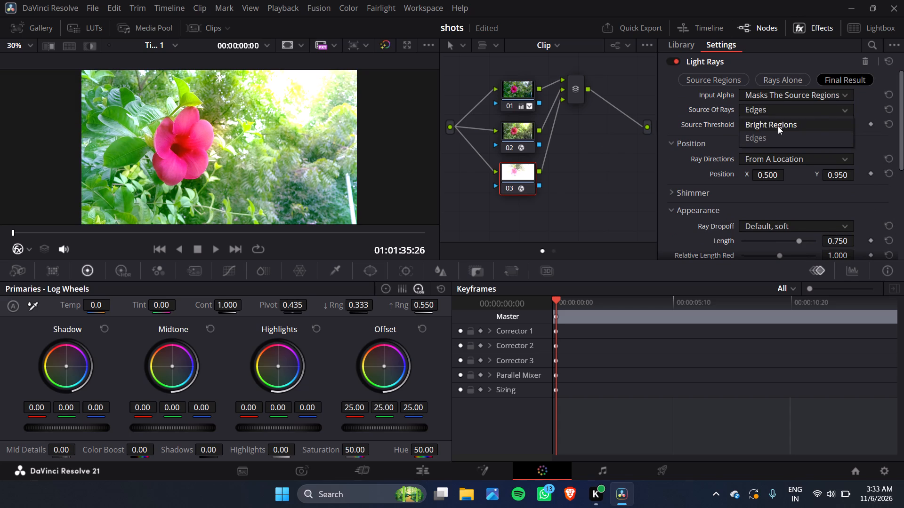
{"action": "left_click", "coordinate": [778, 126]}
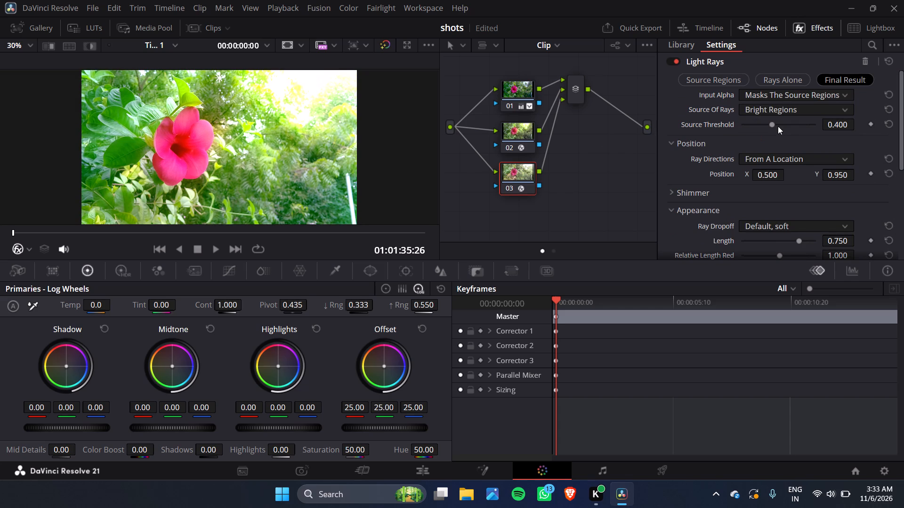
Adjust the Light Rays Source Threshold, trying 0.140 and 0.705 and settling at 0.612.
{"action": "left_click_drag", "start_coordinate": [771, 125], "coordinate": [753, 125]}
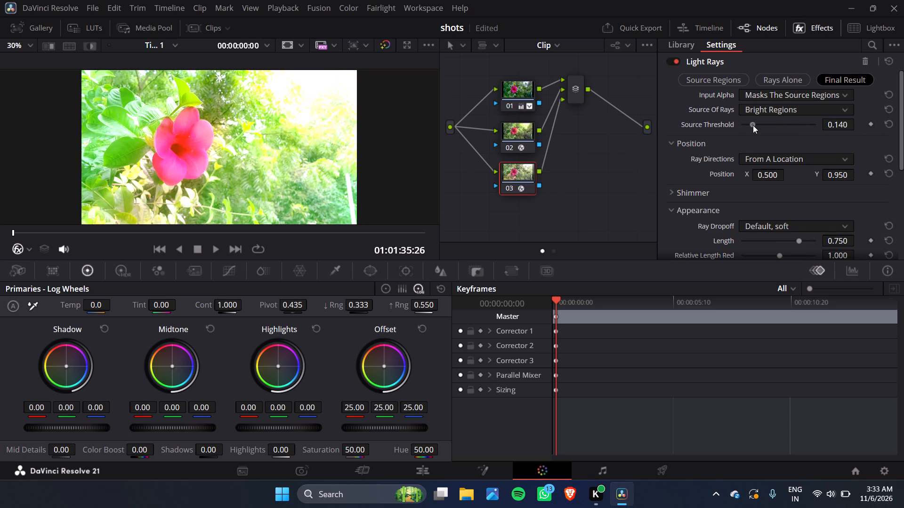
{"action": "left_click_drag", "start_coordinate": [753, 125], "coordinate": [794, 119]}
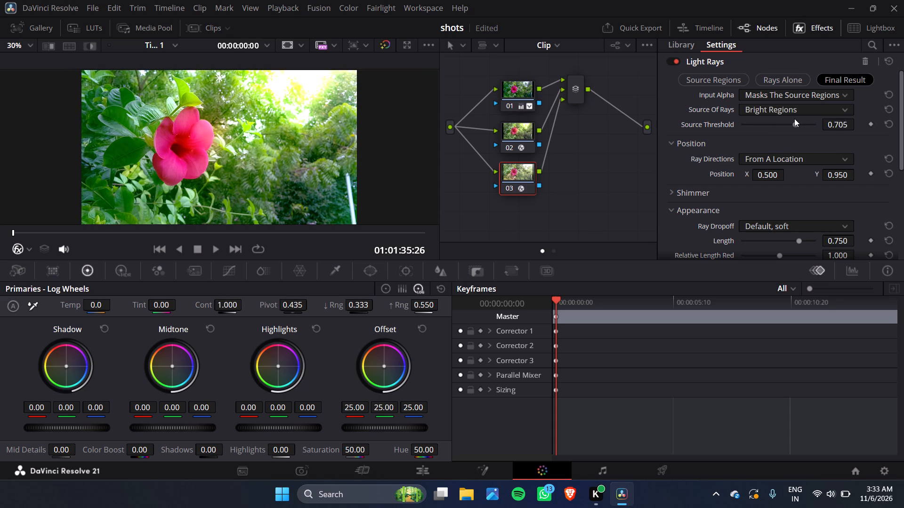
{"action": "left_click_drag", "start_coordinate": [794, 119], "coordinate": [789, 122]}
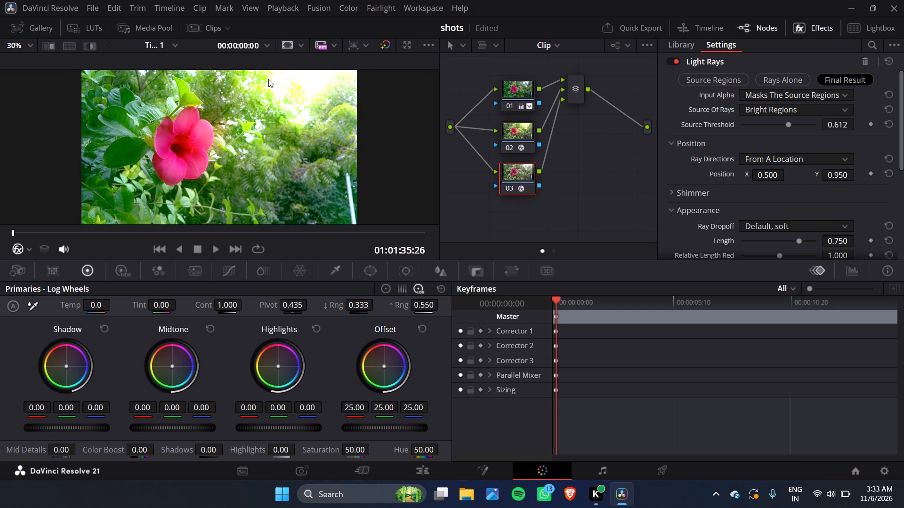
Move the Light Rays origin to the bright sky area in the image's upper right, at about X 0.825, Y 0.986.
{"action": "left_click_drag", "start_coordinate": [218, 77], "coordinate": [256, 75]}
{"action": "left_click_drag", "start_coordinate": [256, 75], "coordinate": [304, 74]}
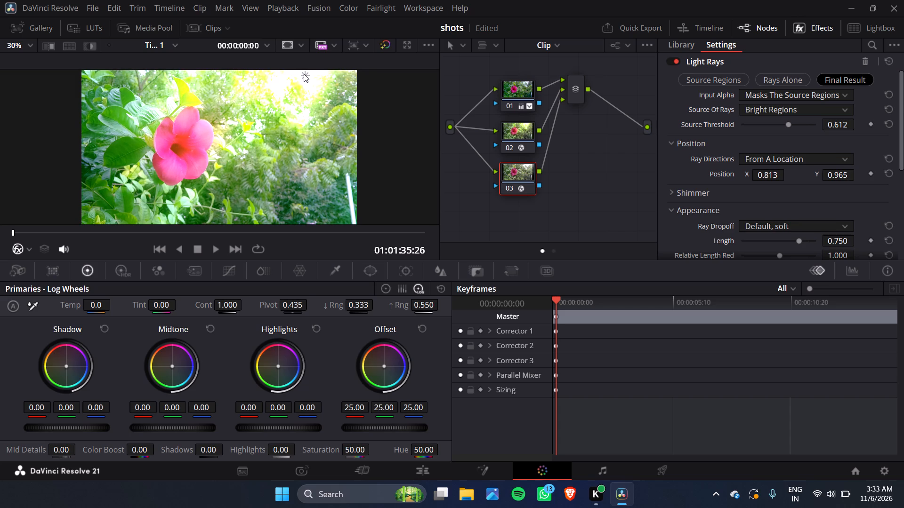
{"action": "left_click", "coordinate": [306, 73]}
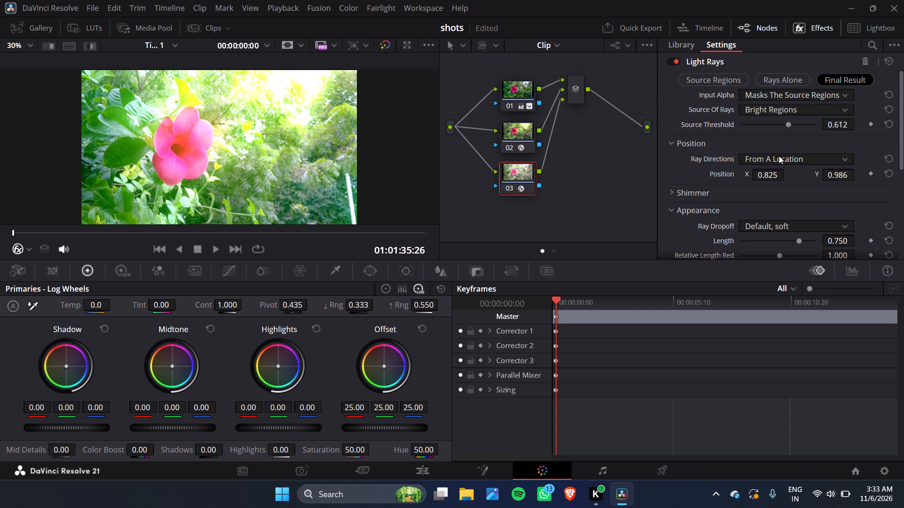
Raise the Light Rays Source Threshold to 0.899 after trying 0.411 and 0.798.
{"action": "left_click", "coordinate": [773, 124]}
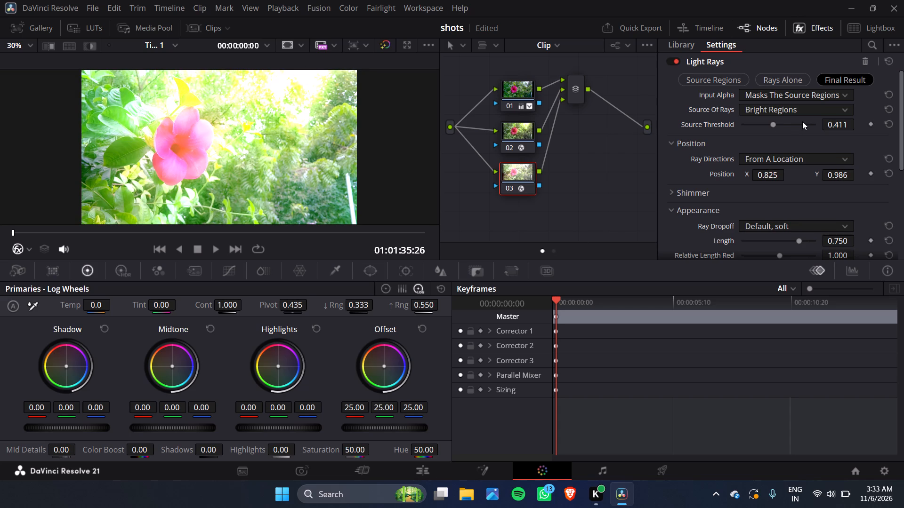
{"action": "left_click", "coordinate": [802, 121]}
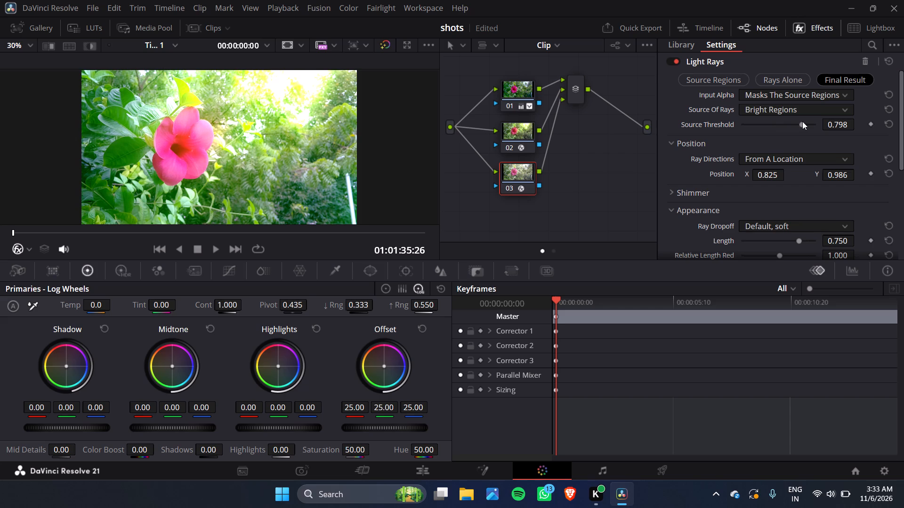
{"action": "left_click", "coordinate": [810, 122]}
Lower the Light Rays Source Threshold to 0.698.
{"action": "left_click", "coordinate": [795, 124]}
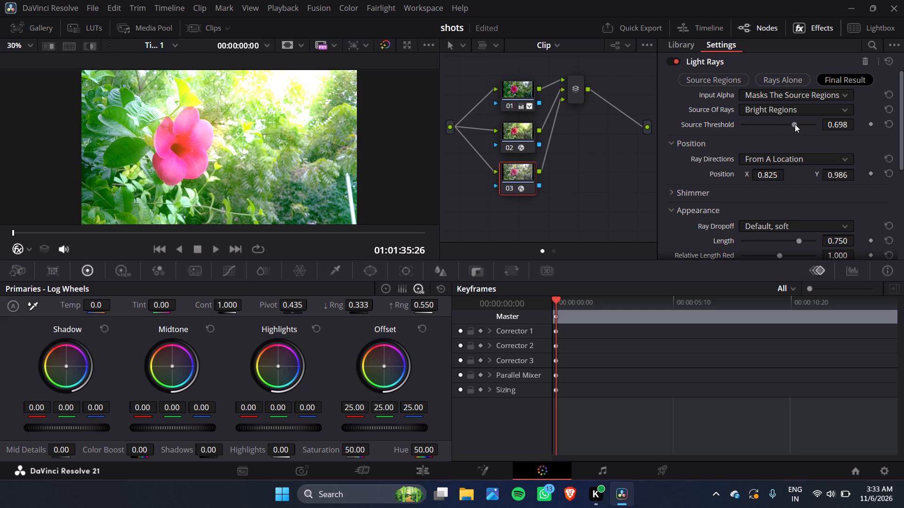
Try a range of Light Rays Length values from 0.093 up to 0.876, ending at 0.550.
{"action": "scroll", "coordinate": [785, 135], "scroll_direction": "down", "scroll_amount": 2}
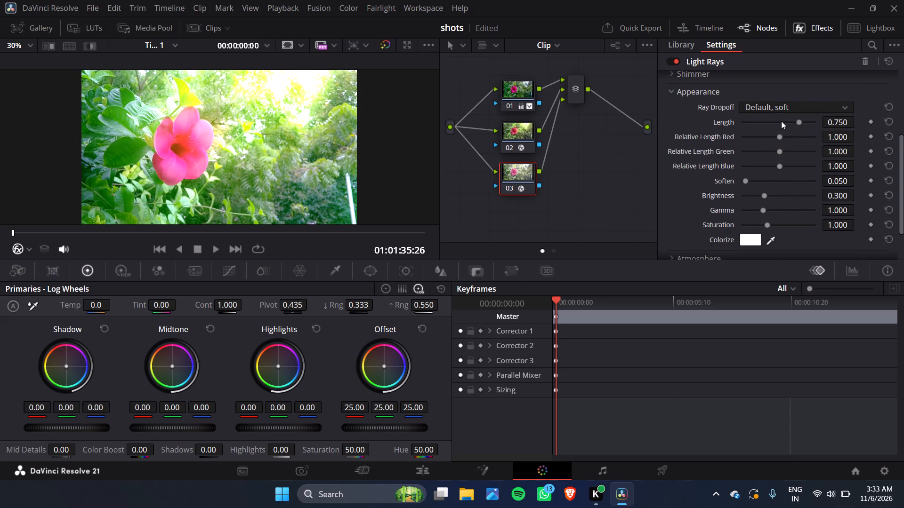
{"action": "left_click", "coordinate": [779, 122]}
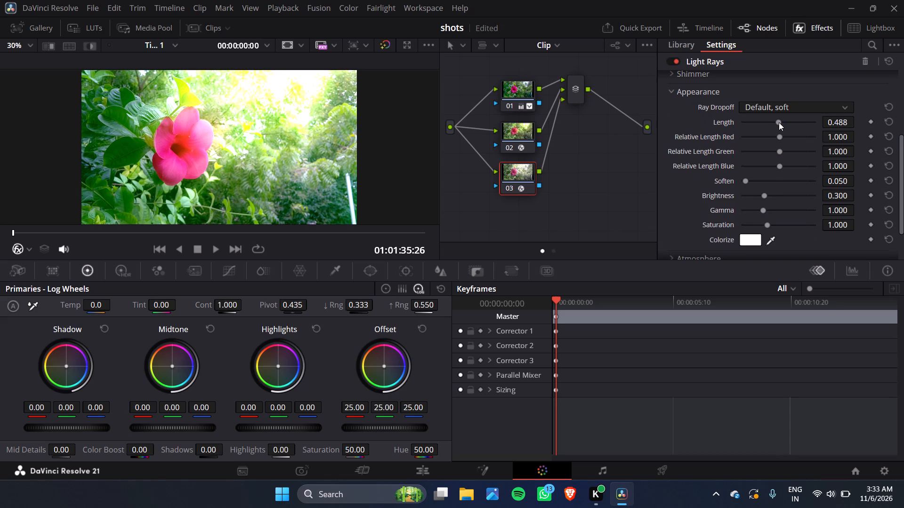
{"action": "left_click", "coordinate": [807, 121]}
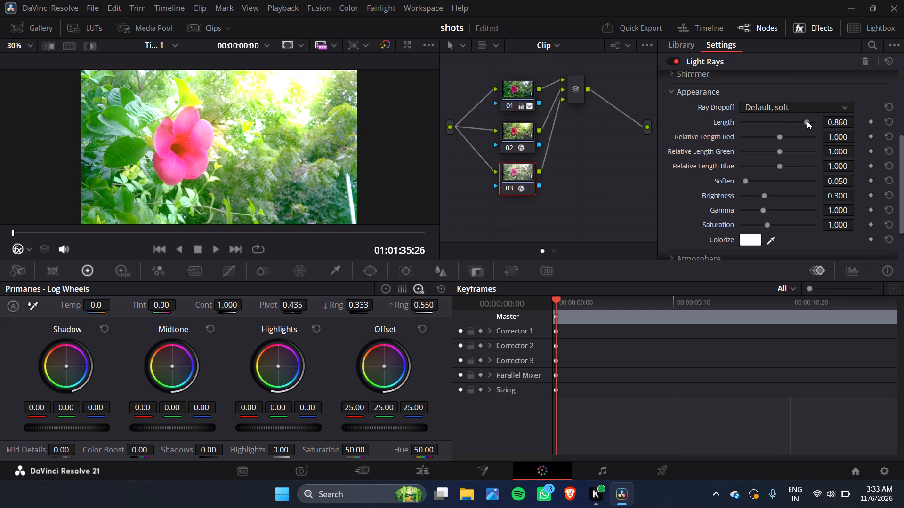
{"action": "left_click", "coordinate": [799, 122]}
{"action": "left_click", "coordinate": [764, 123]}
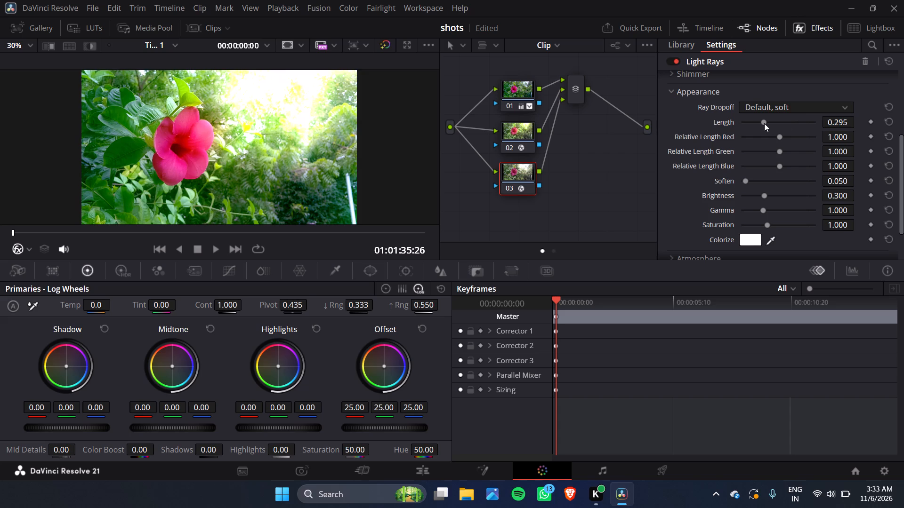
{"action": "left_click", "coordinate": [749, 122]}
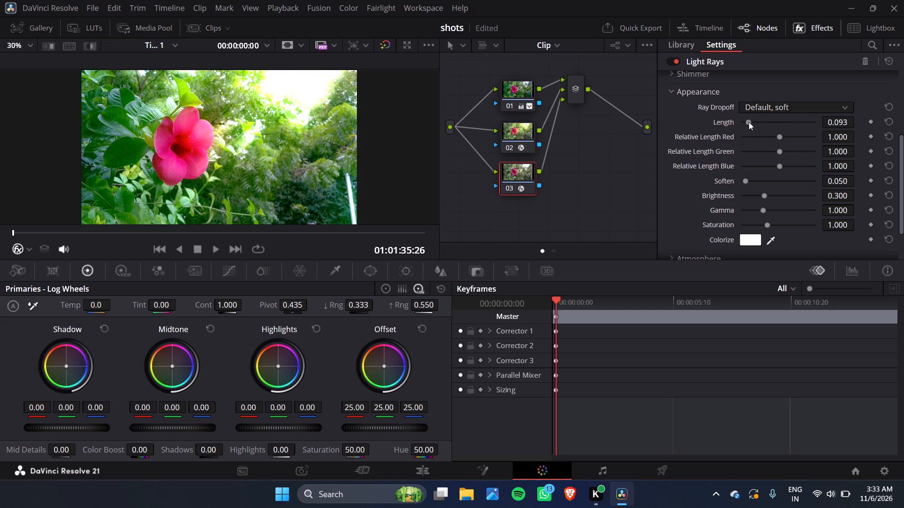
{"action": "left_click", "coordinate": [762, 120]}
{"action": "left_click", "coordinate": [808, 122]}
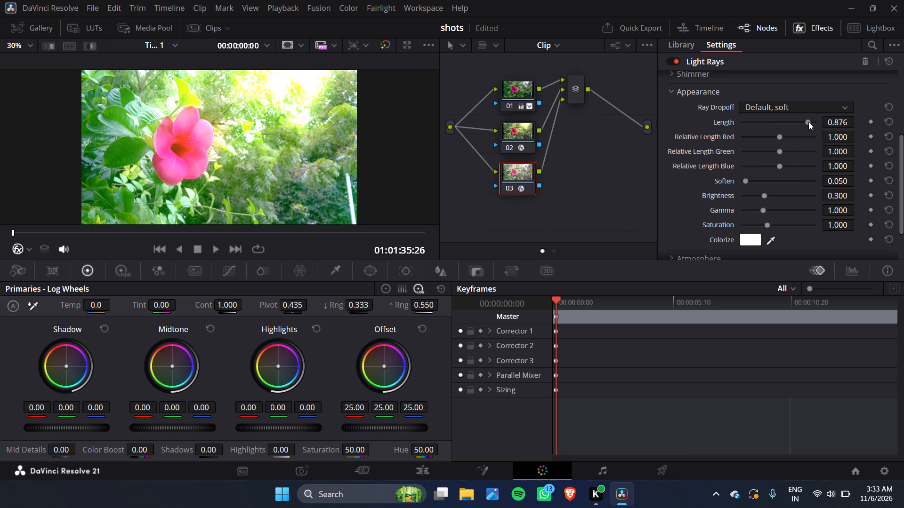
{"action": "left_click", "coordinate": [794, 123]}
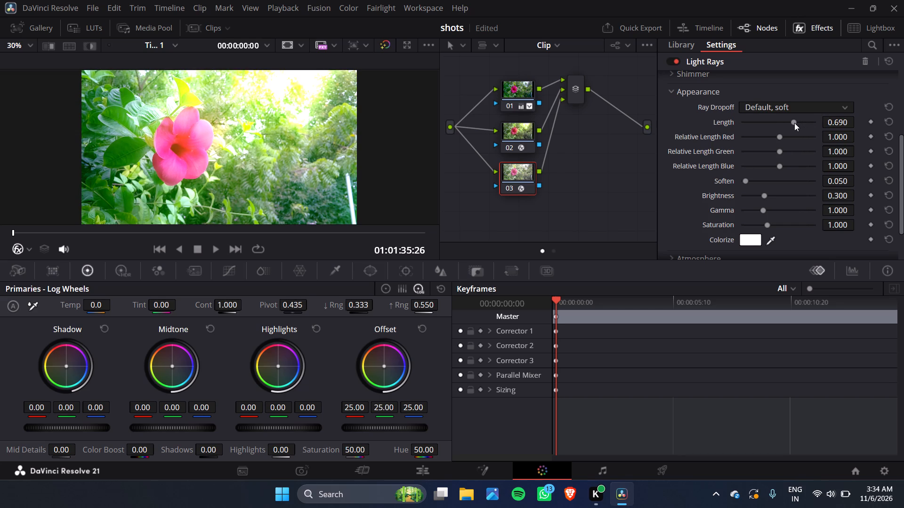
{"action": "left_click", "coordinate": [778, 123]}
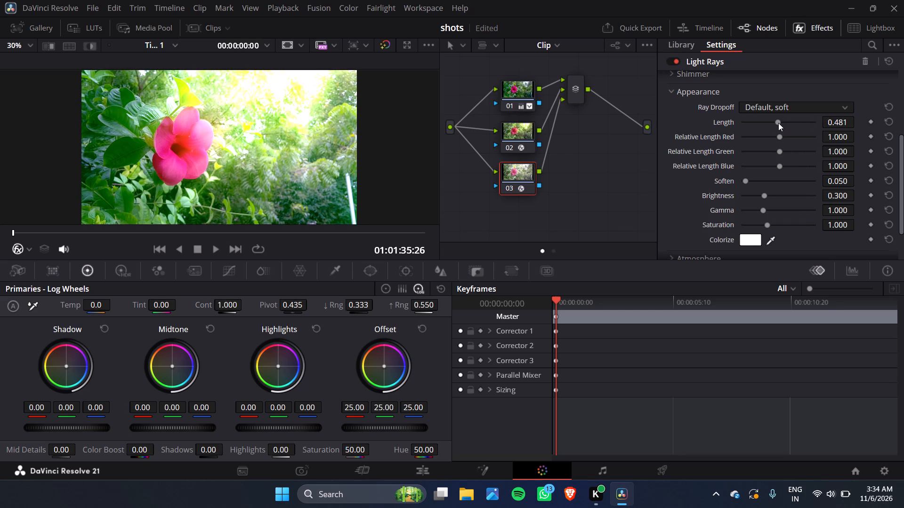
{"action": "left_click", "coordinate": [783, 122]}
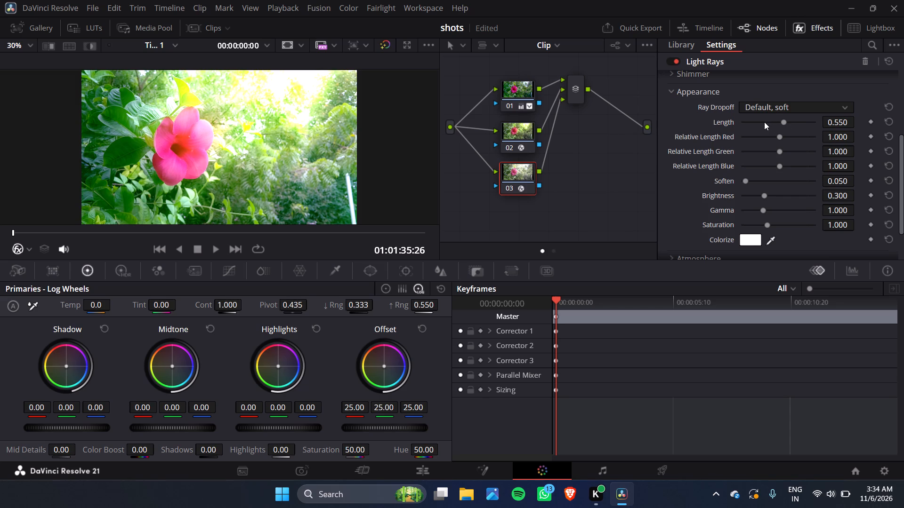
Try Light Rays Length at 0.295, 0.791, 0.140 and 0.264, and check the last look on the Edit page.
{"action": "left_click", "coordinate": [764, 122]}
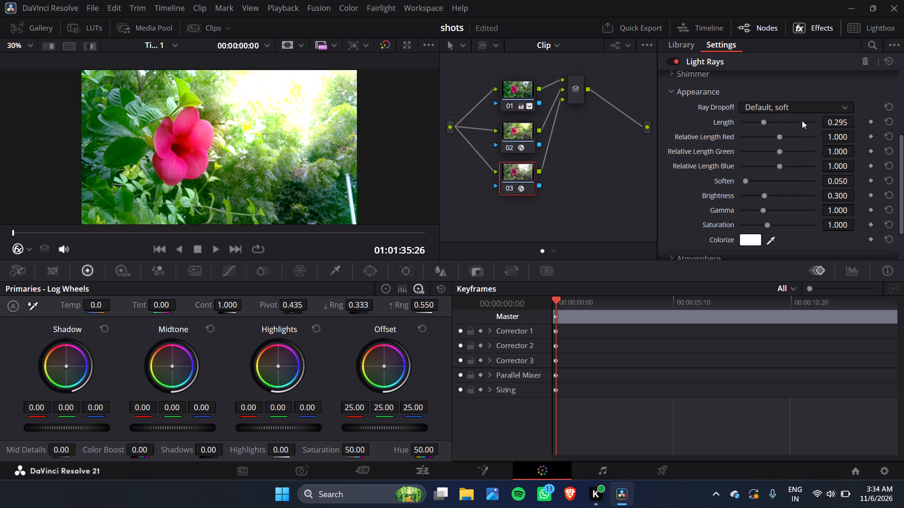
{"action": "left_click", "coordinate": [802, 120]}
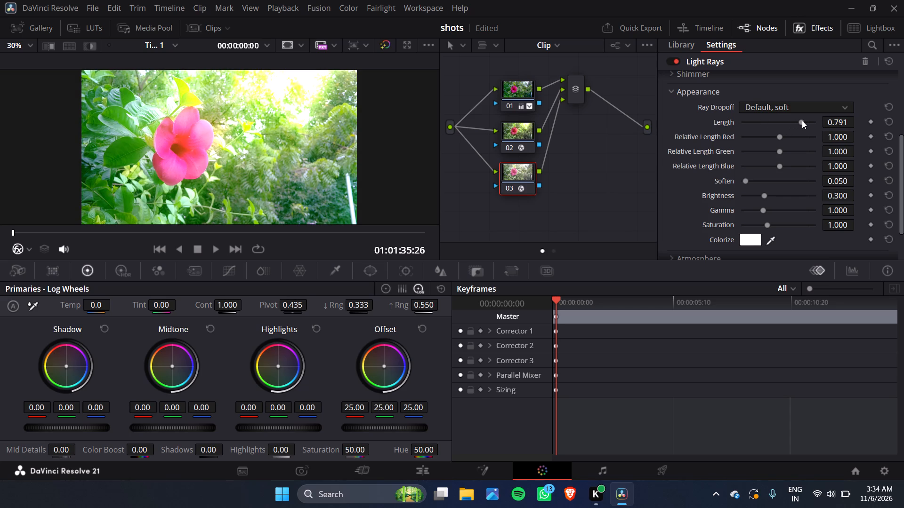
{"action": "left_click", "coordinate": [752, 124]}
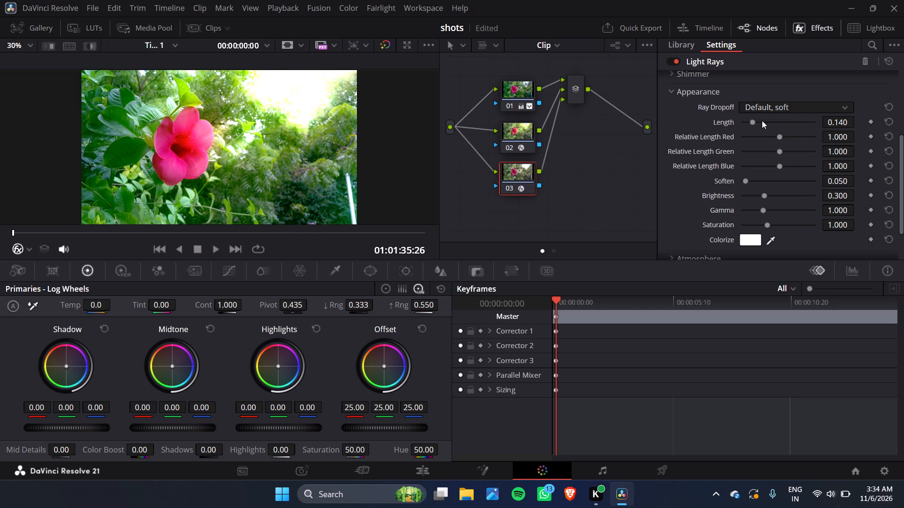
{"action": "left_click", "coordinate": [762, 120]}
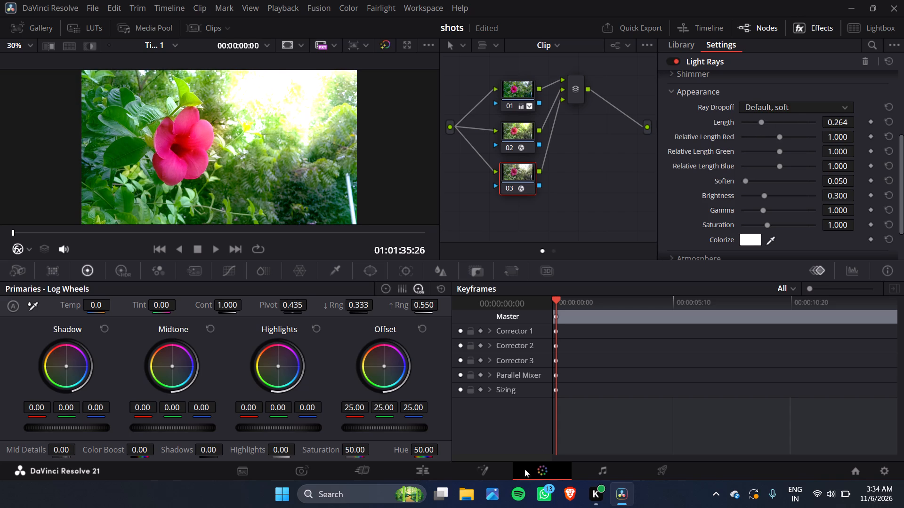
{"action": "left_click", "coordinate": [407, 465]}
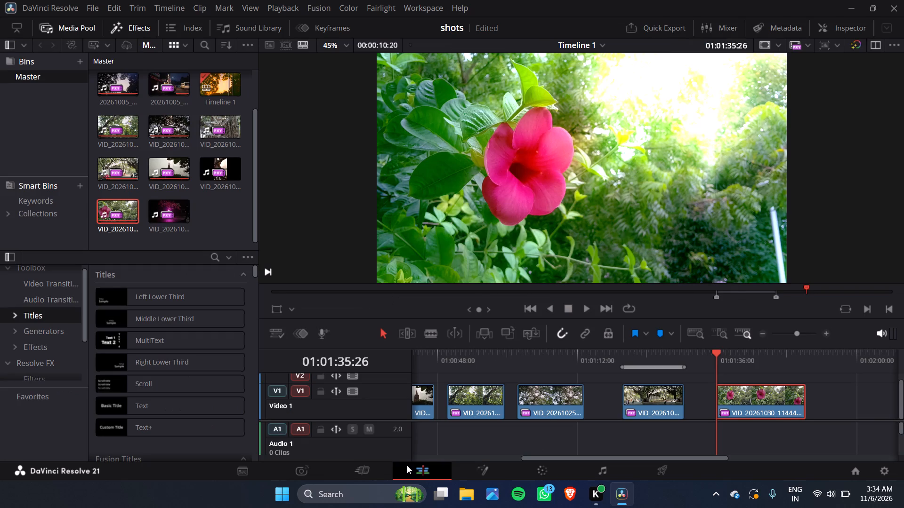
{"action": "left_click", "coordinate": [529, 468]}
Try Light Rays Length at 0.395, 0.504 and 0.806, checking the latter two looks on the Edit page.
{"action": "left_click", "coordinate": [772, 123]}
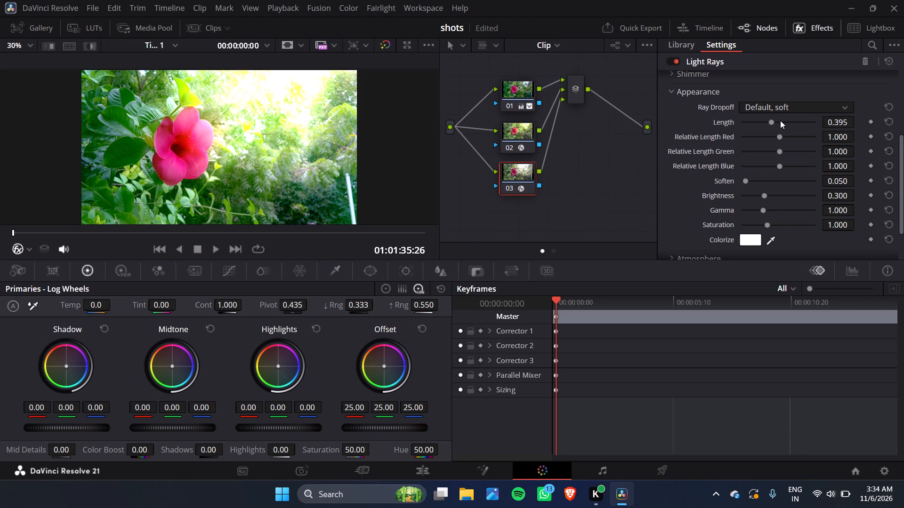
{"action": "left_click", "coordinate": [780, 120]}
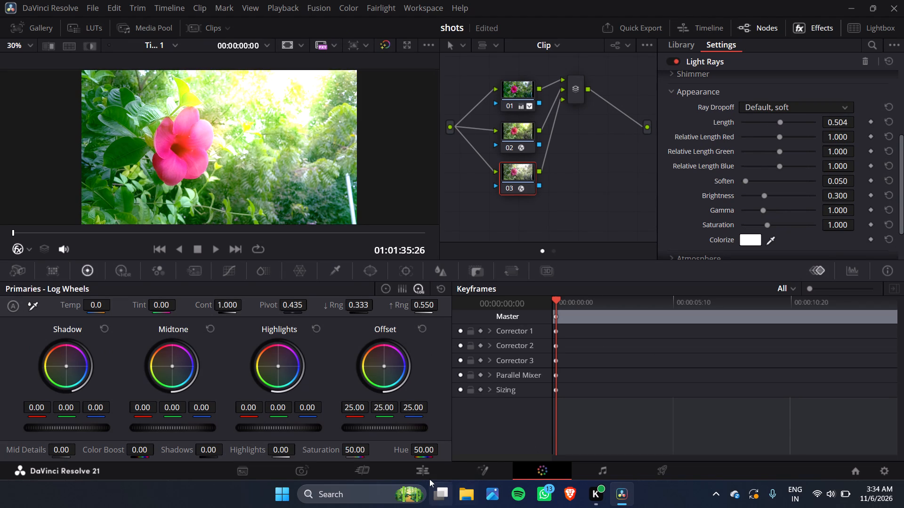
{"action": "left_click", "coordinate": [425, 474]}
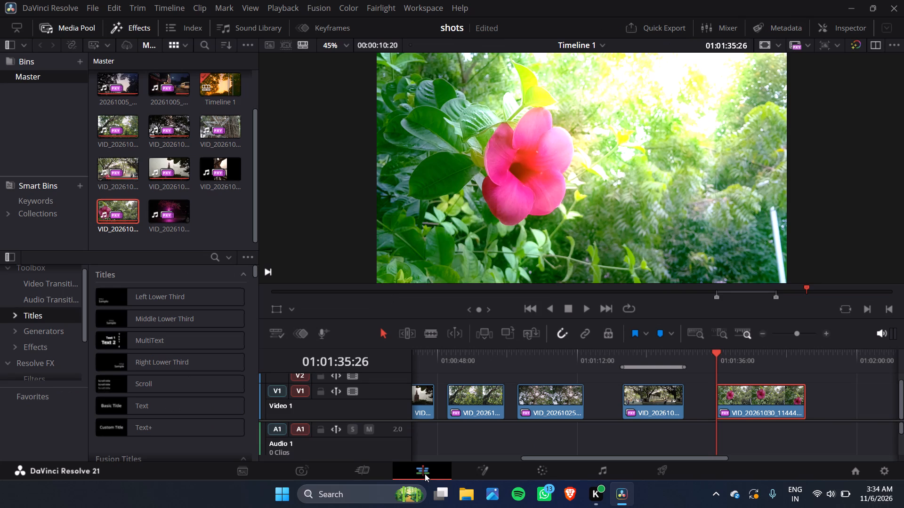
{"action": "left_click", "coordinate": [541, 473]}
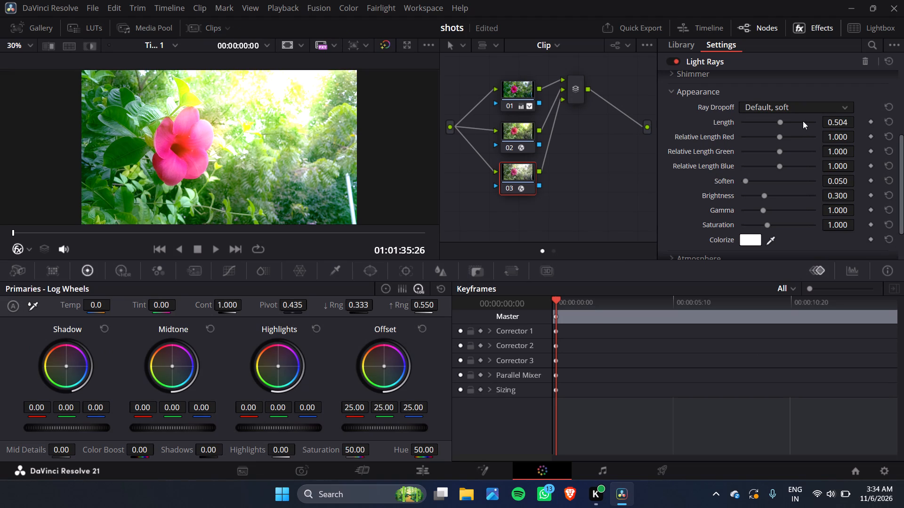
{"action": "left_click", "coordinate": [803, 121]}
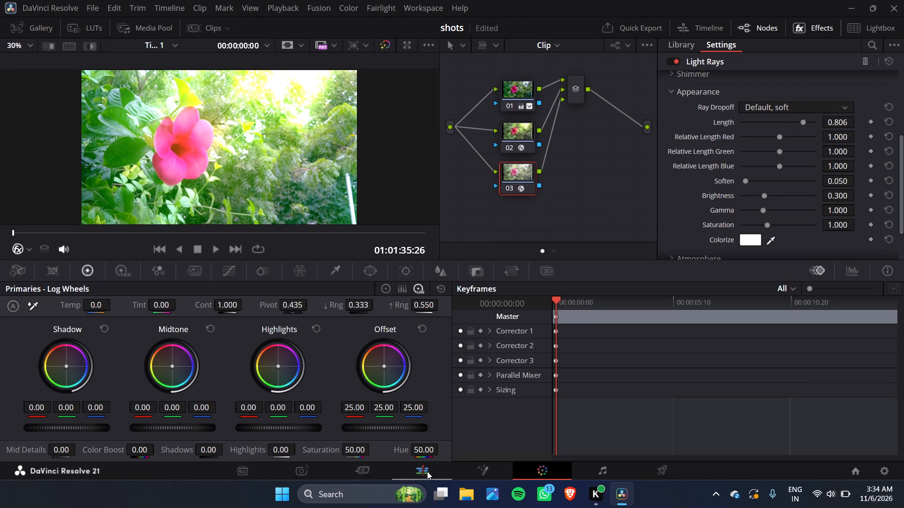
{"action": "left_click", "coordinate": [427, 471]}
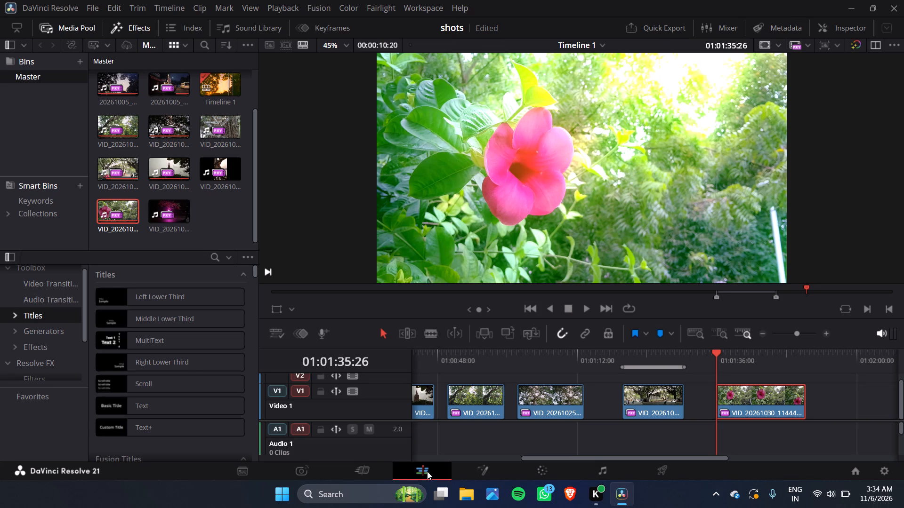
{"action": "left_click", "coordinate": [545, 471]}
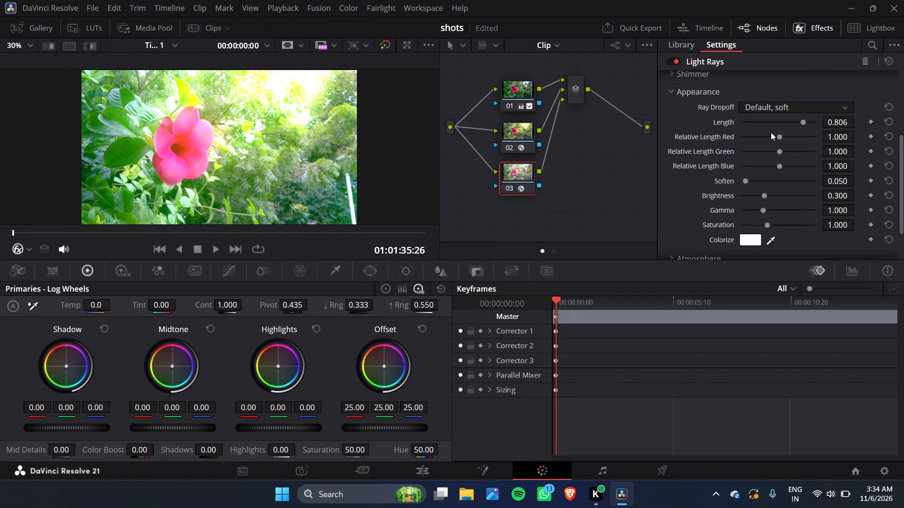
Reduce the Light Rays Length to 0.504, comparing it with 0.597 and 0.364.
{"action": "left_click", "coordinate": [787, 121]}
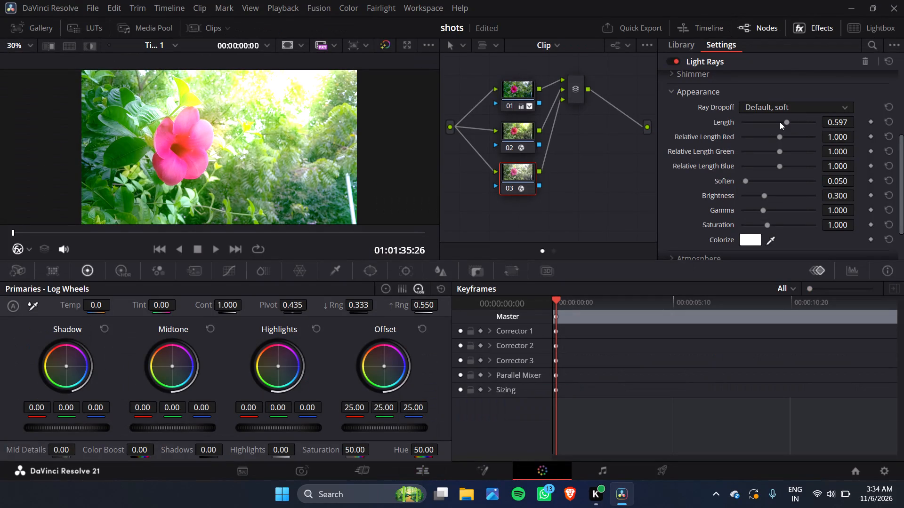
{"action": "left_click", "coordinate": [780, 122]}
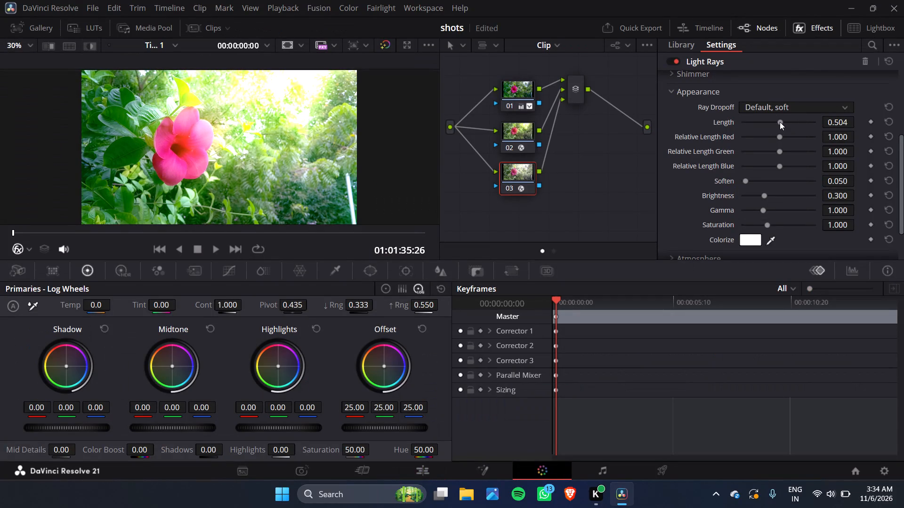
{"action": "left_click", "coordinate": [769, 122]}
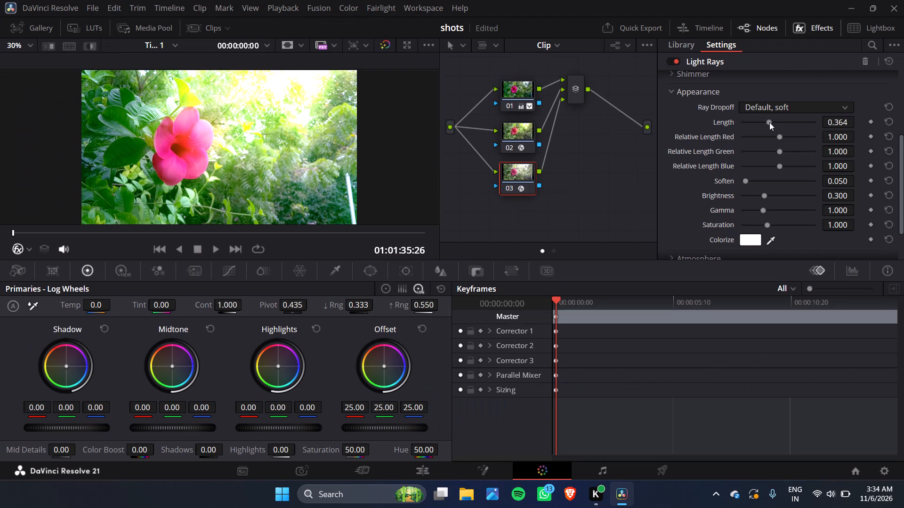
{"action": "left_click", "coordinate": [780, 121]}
Balance the Light Rays with Length 0.659 and Brightness 0.140, after trying Brightness at 0.147 and 0.093.
{"action": "scroll", "coordinate": [762, 148], "scroll_direction": "down", "scroll_amount": 1}
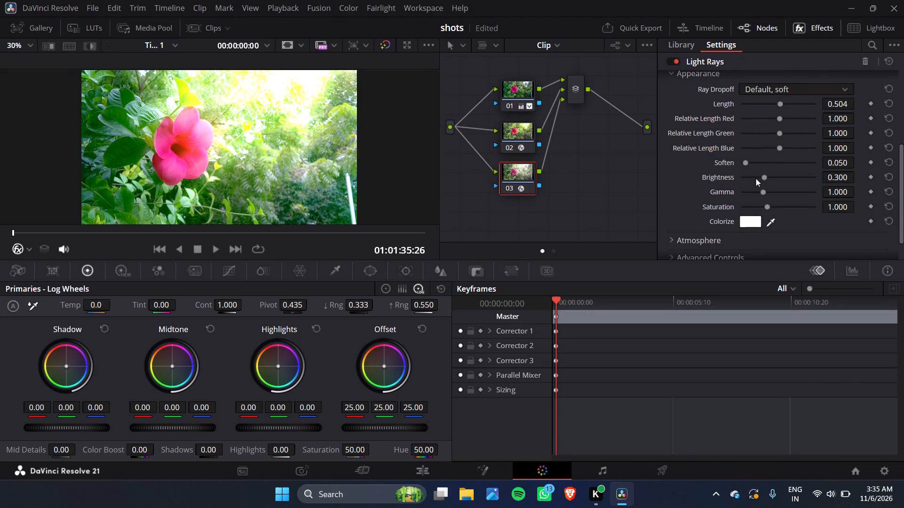
{"action": "left_click", "coordinate": [753, 178]}
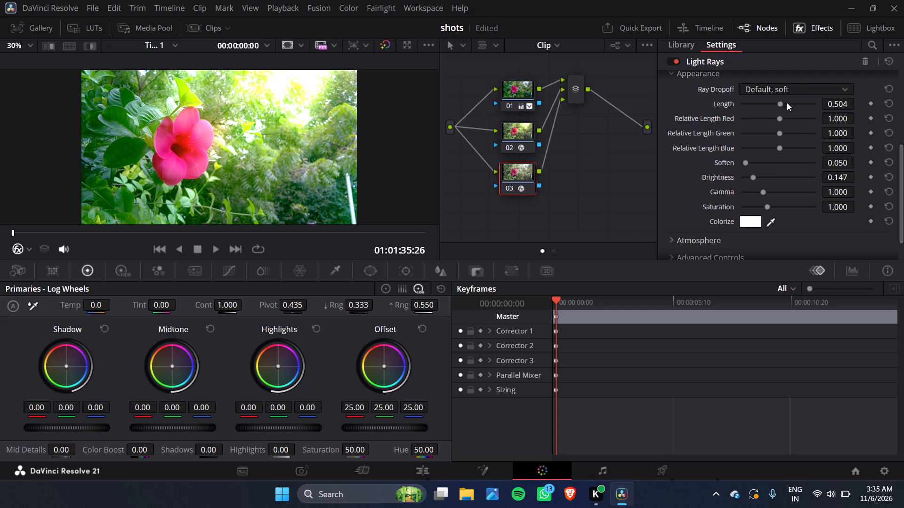
{"action": "left_click", "coordinate": [744, 175]}
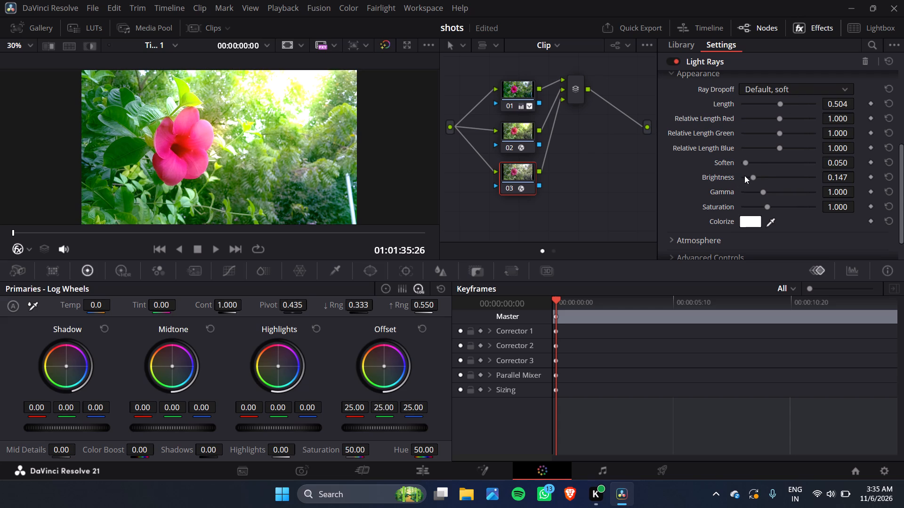
{"action": "left_click", "coordinate": [749, 175]}
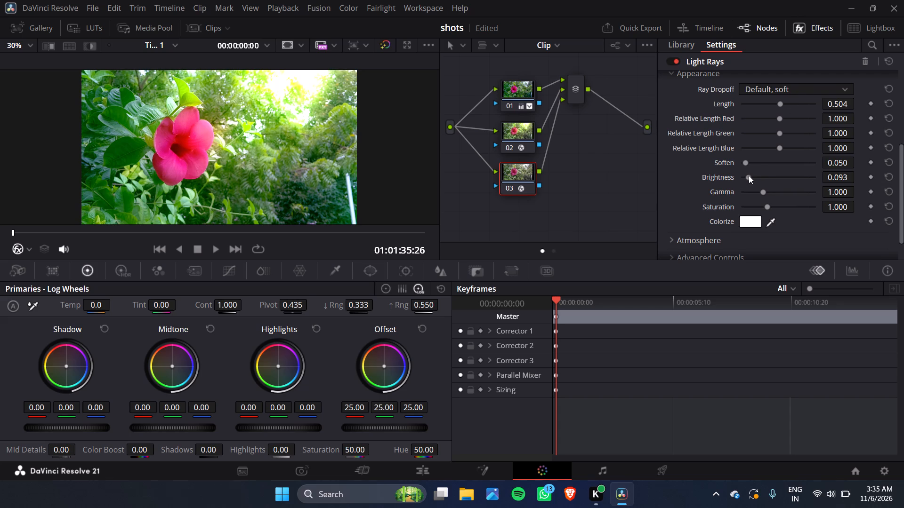
{"action": "left_click", "coordinate": [791, 103]}
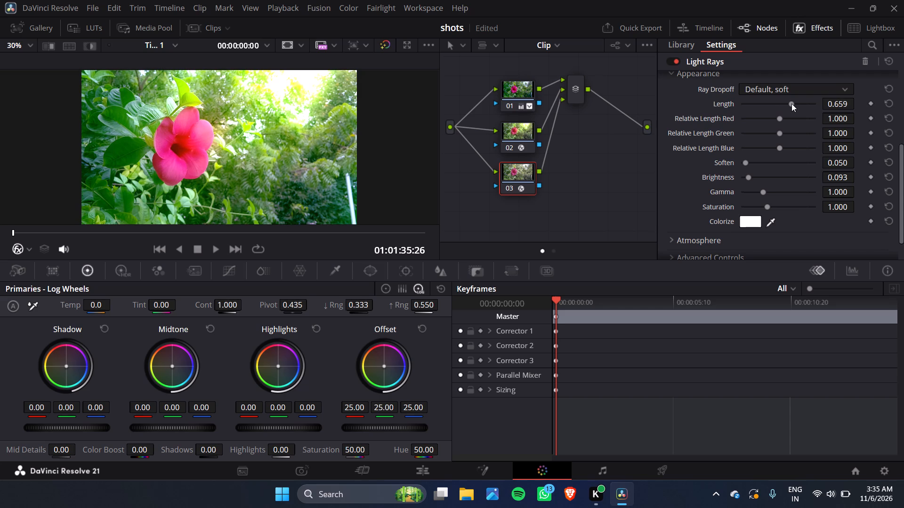
{"action": "left_click", "coordinate": [749, 176]}
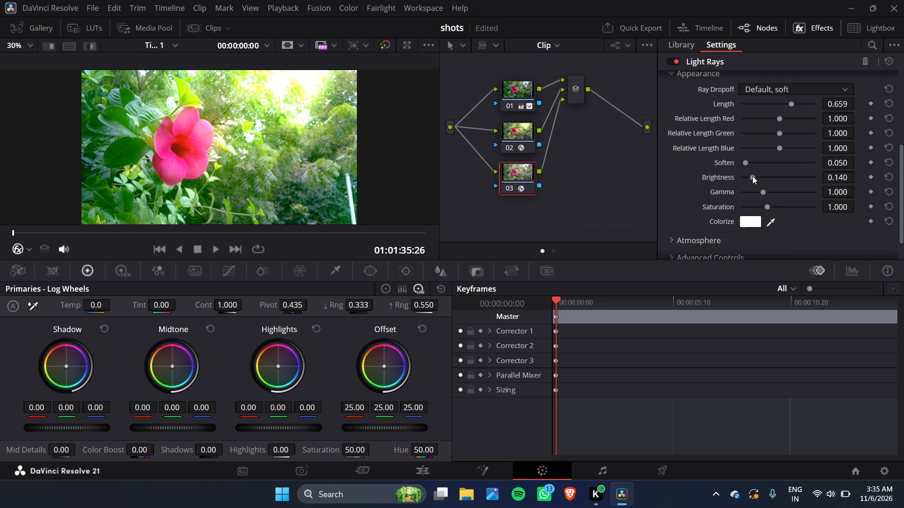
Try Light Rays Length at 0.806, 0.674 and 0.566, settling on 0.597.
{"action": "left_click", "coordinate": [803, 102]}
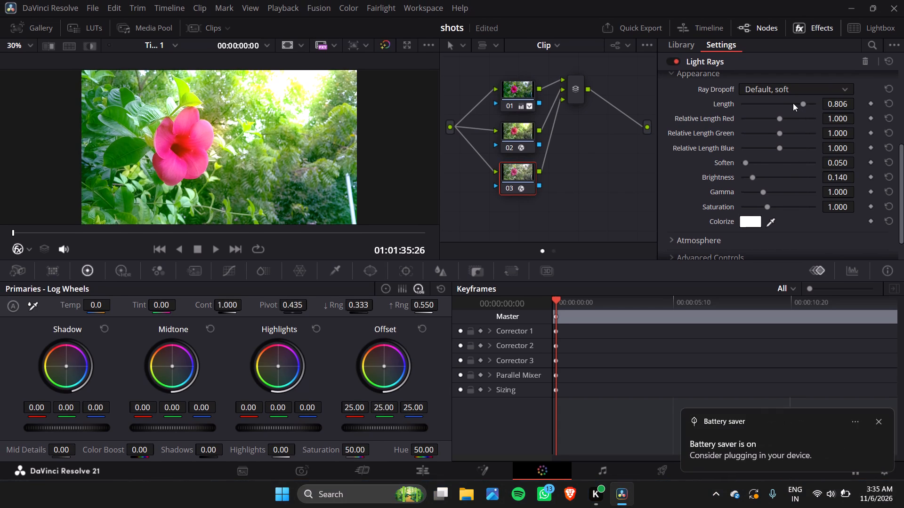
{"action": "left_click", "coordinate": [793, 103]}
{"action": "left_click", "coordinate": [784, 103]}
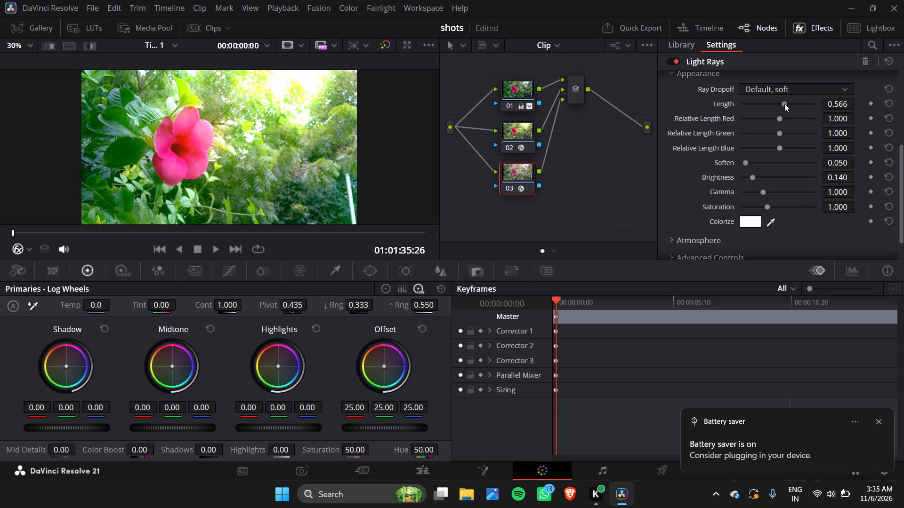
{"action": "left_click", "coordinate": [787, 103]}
Set the Light Rays Gamma to 1.177, after trying 1.611, and raise its Saturation to 1.581.
{"action": "left_click", "coordinate": [780, 190]}
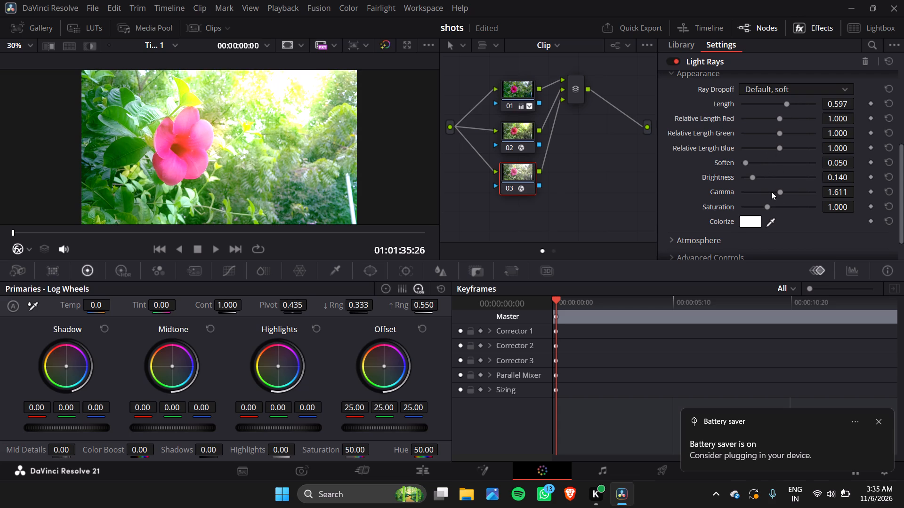
{"action": "left_click", "coordinate": [768, 191]}
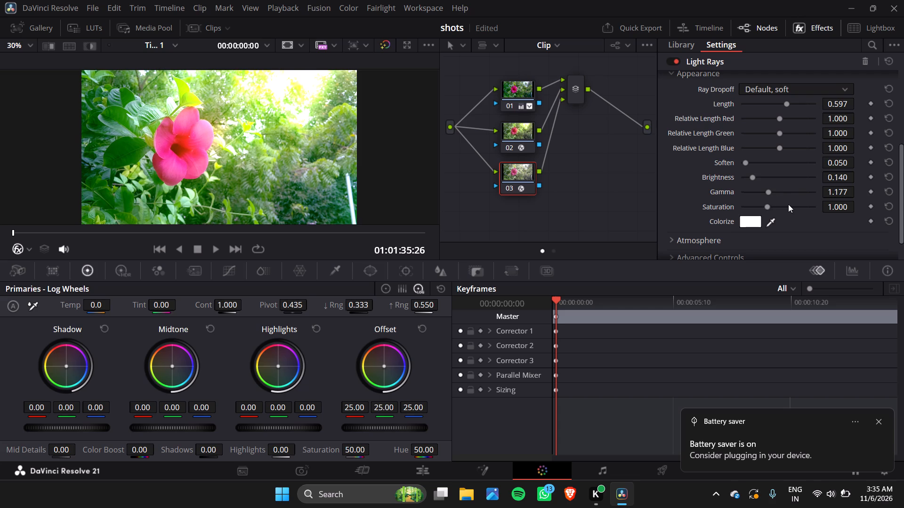
{"action": "left_click", "coordinate": [788, 204]}
{"action": "left_click", "coordinate": [782, 205]}
Colorize the Light Rays with warm yellow #ffd965.
{"action": "left_click", "coordinate": [749, 220]}
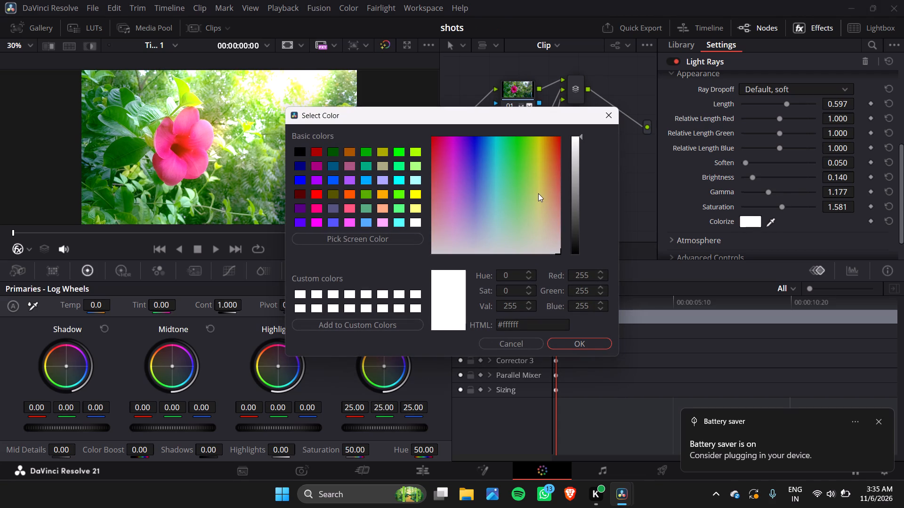
{"action": "left_click", "coordinate": [544, 183]}
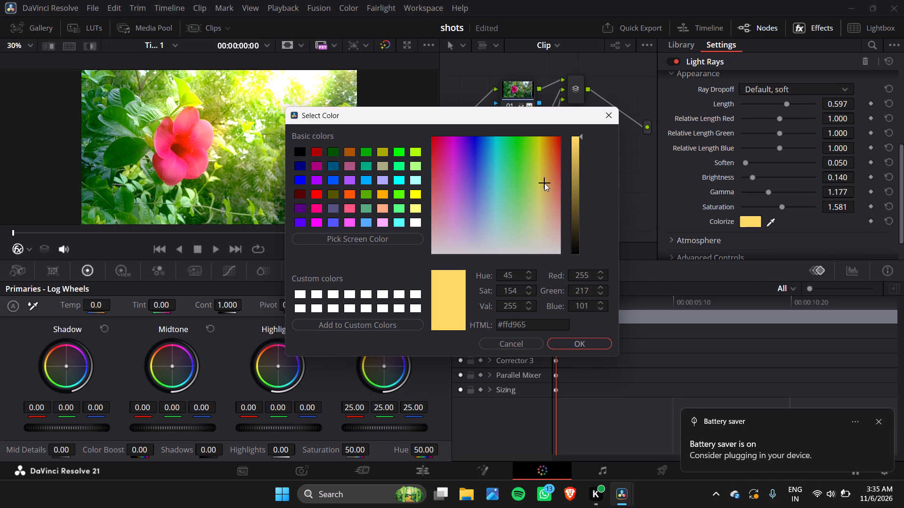
{"action": "left_click", "coordinate": [566, 344]}
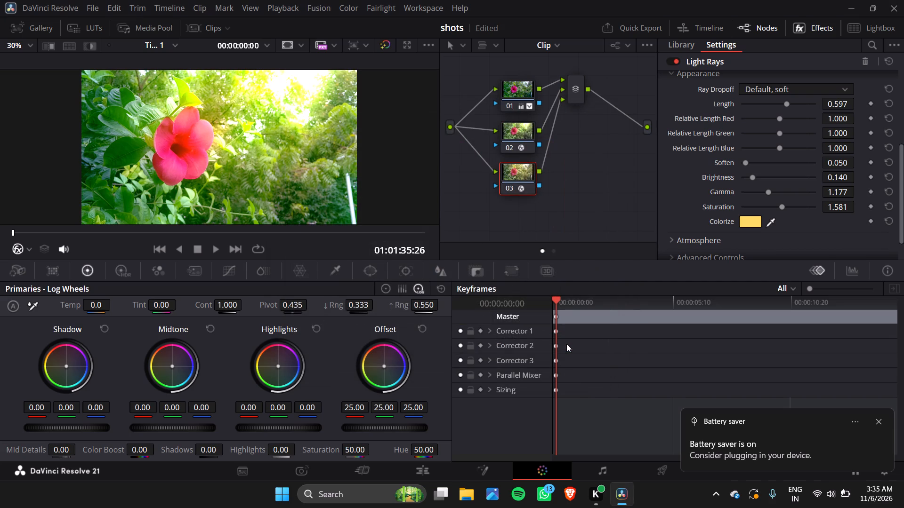
Add Atmosphere to the Light Rays with Strength 0.853, Detail 0.337 and Scale about 0.6, after trying Scale at 1.470.
{"action": "scroll", "coordinate": [709, 215], "scroll_direction": "down", "scroll_amount": 1}
{"action": "left_click", "coordinate": [706, 213]}
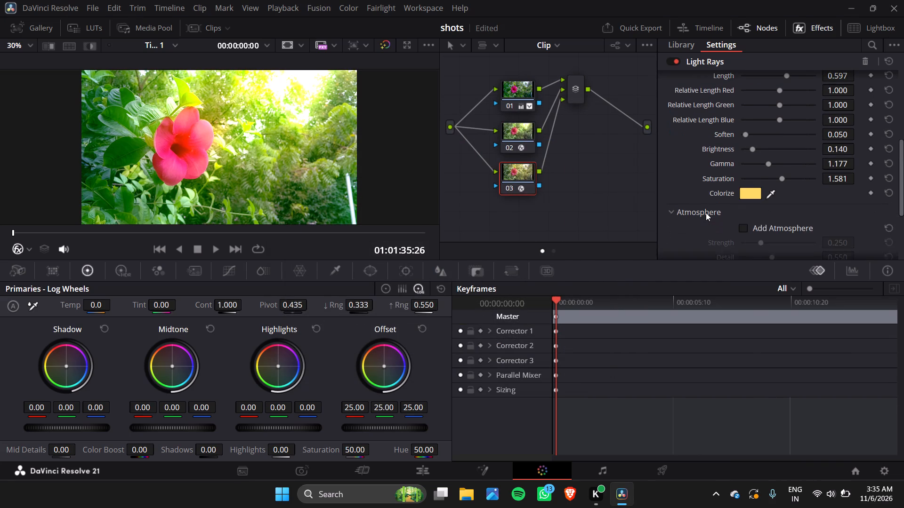
{"action": "scroll", "coordinate": [706, 213], "scroll_direction": "down", "scroll_amount": 1}
{"action": "left_click", "coordinate": [742, 126]}
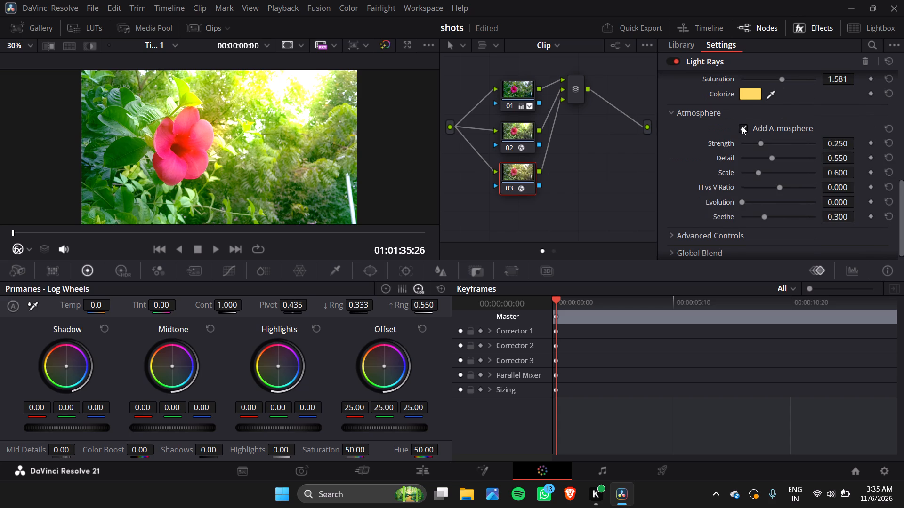
{"action": "left_click", "coordinate": [783, 142]}
{"action": "left_click", "coordinate": [807, 141]}
{"action": "left_click", "coordinate": [799, 156]}
{"action": "left_click", "coordinate": [751, 159]}
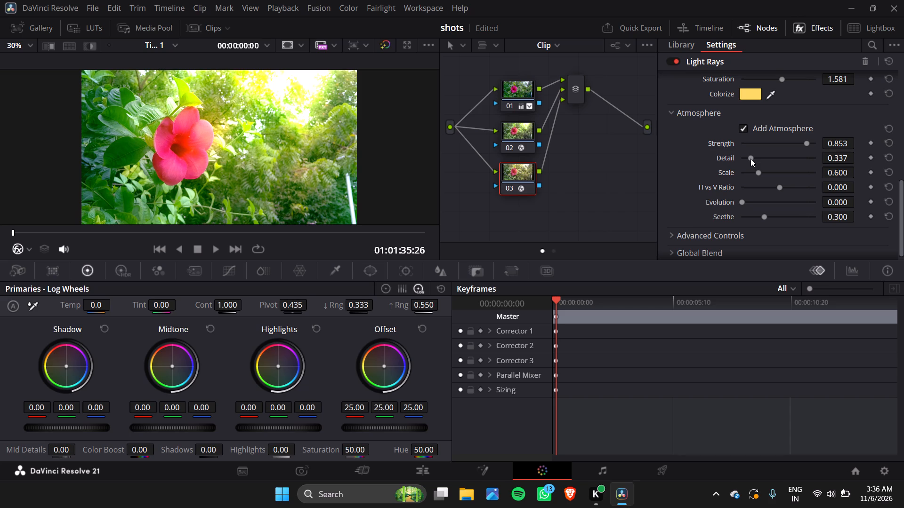
{"action": "left_click", "coordinate": [795, 174]}
{"action": "left_click", "coordinate": [759, 170]}
Set the Light Rays Source Recovery to about 0.06, after trying 0.527, 0.333 and 0.884.
{"action": "scroll", "coordinate": [765, 175], "scroll_direction": "down", "scroll_amount": 2}
{"action": "left_click", "coordinate": [737, 234]}
{"action": "scroll", "coordinate": [737, 234], "scroll_direction": "down", "scroll_amount": 2}
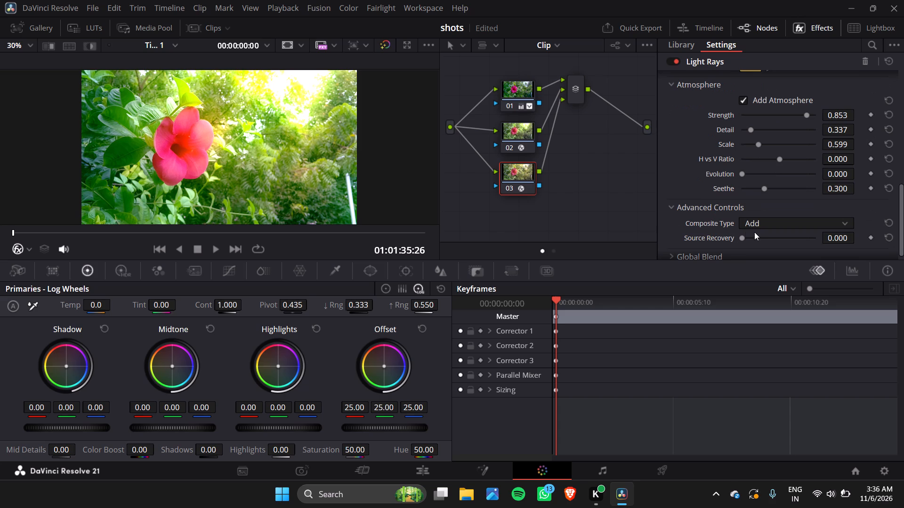
{"action": "left_click", "coordinate": [782, 228]}
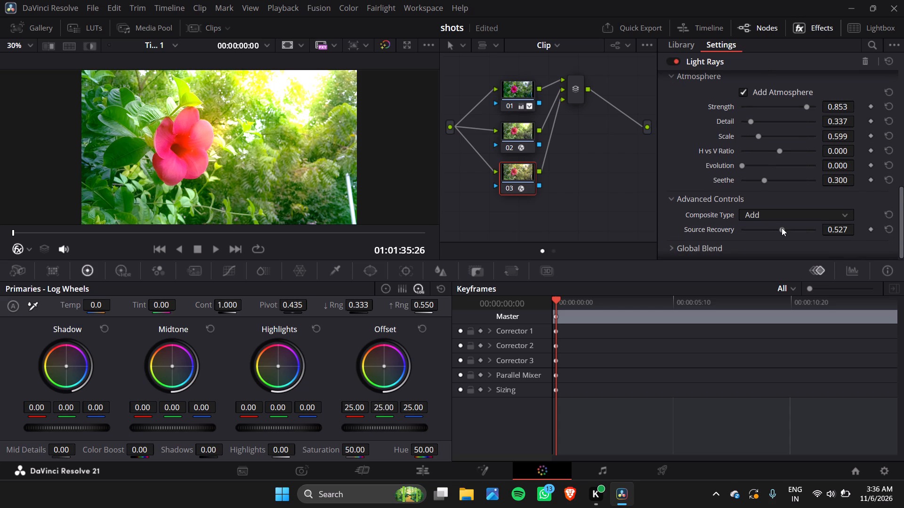
{"action": "left_click", "coordinate": [767, 228]}
{"action": "left_click", "coordinate": [809, 227]}
{"action": "left_click", "coordinate": [746, 230]}
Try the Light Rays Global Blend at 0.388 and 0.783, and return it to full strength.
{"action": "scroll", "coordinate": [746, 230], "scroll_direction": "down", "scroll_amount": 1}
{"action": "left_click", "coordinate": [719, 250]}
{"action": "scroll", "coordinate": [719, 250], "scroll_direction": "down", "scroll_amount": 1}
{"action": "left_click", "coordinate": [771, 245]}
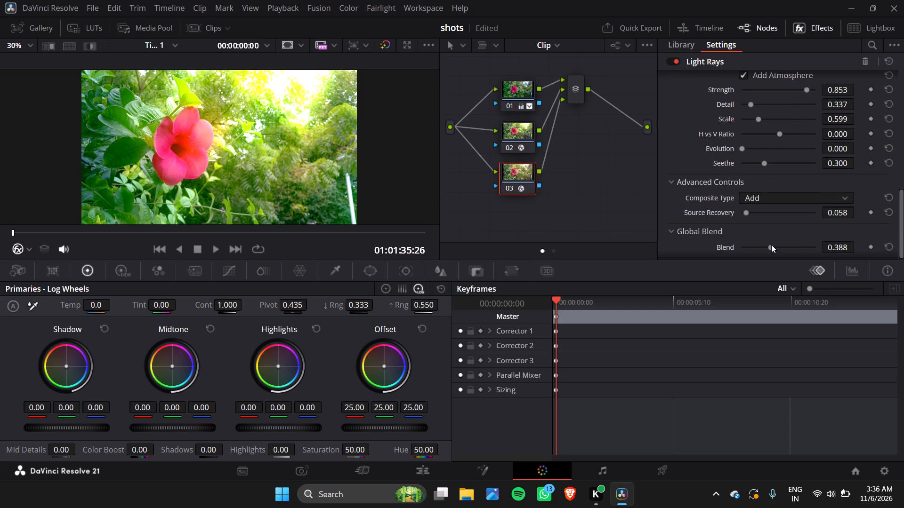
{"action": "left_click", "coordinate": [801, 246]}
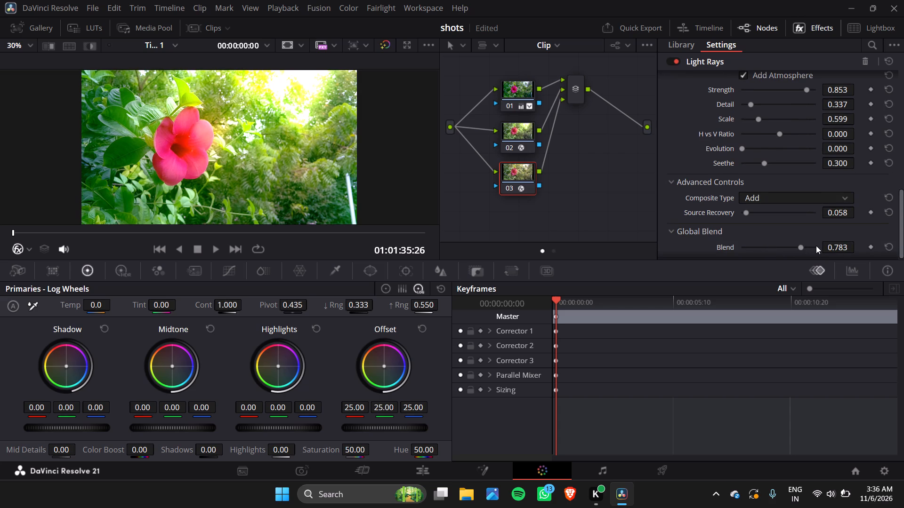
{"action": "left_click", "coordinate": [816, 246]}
Lower the Light Rays Source Threshold to 0.573, after trying 0.473.
{"action": "scroll", "coordinate": [794, 213], "scroll_direction": "up", "scroll_amount": 2}
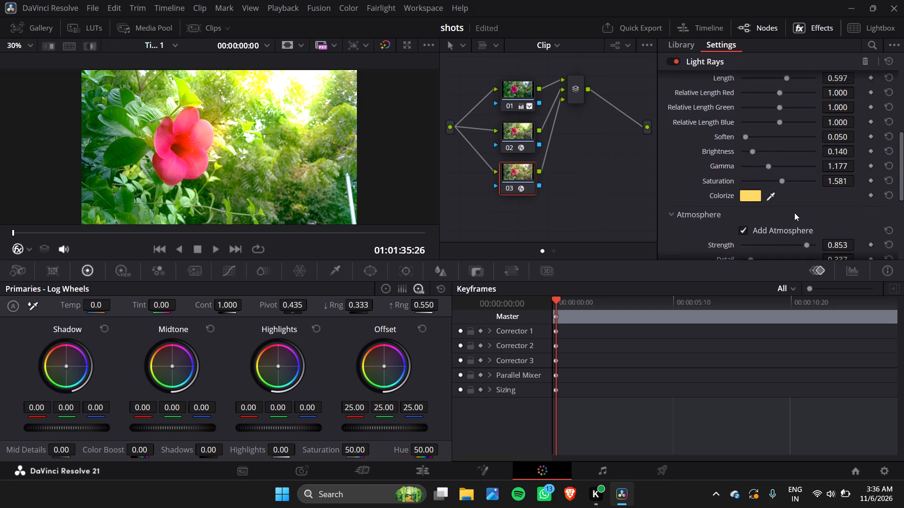
{"action": "scroll", "coordinate": [794, 213], "scroll_direction": "up", "scroll_amount": 1}
{"action": "scroll", "coordinate": [786, 167], "scroll_direction": "up", "scroll_amount": 1}
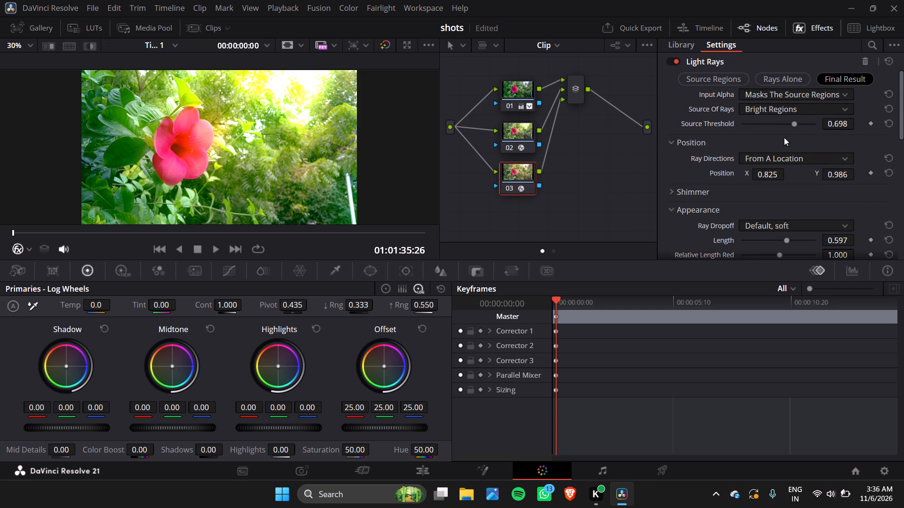
{"action": "left_click", "coordinate": [778, 123]}
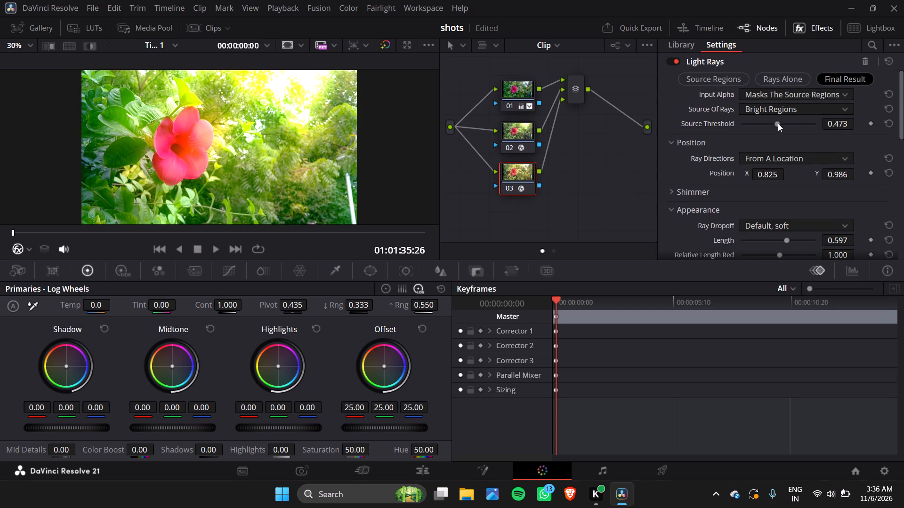
{"action": "left_click", "coordinate": [778, 123]}
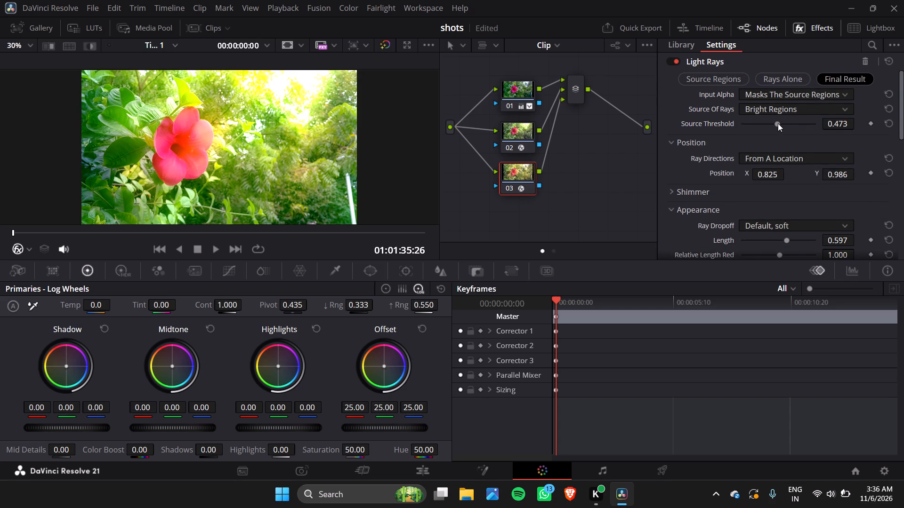
{"action": "left_click", "coordinate": [786, 122]}
Shorten the Light Rays Length to 0.426, after trying 0.457 and 0.248.
{"action": "scroll", "coordinate": [786, 122], "scroll_direction": "down", "scroll_amount": 2}
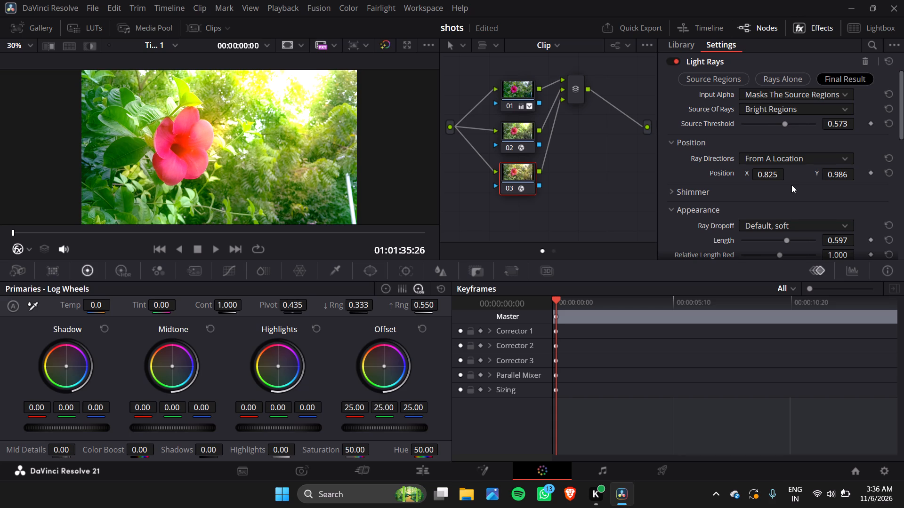
{"action": "scroll", "coordinate": [791, 185], "scroll_direction": "down", "scroll_amount": 1}
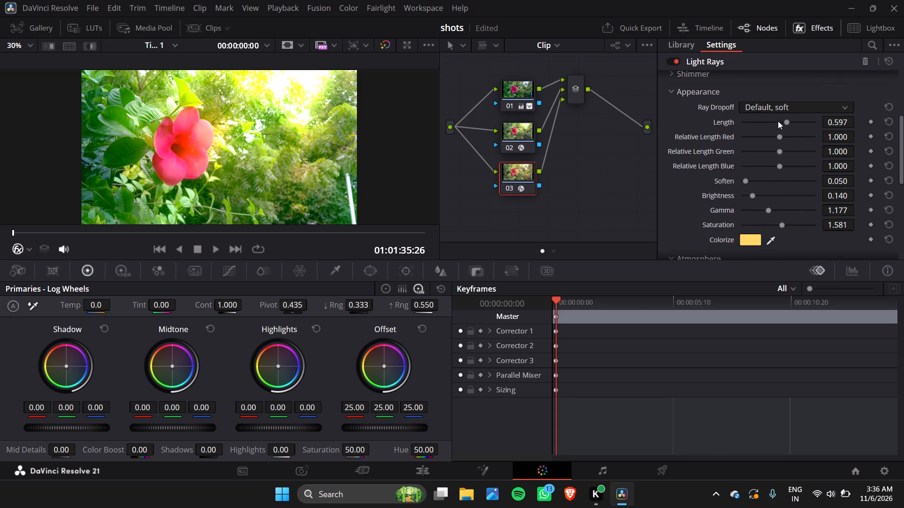
{"action": "left_click", "coordinate": [776, 120]}
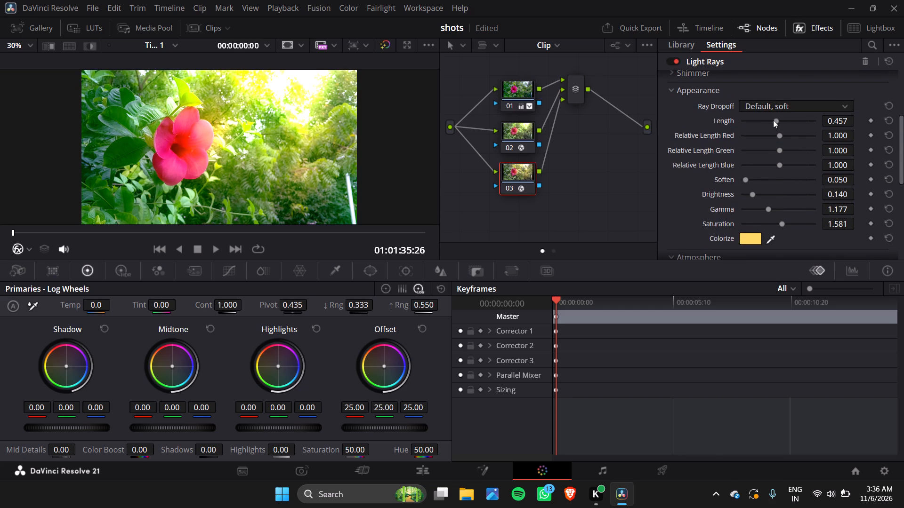
{"action": "left_click", "coordinate": [760, 119]}
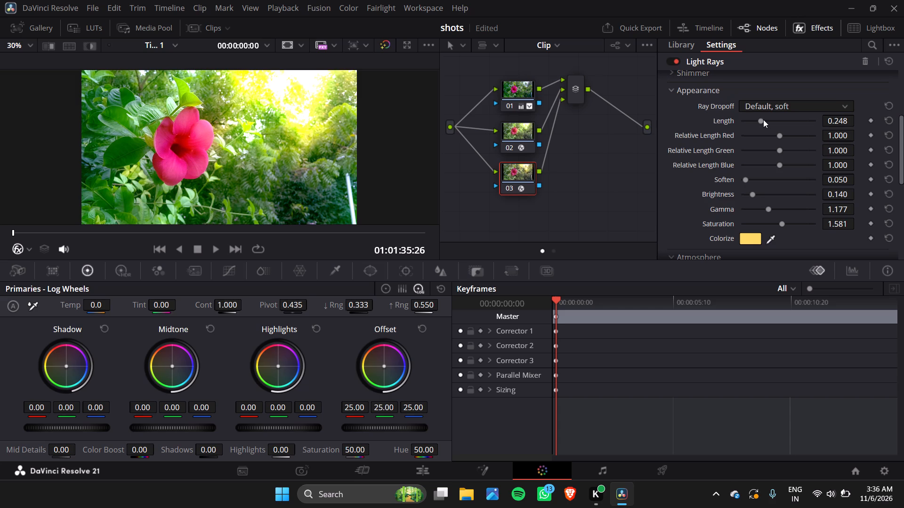
{"action": "left_click", "coordinate": [774, 119]}
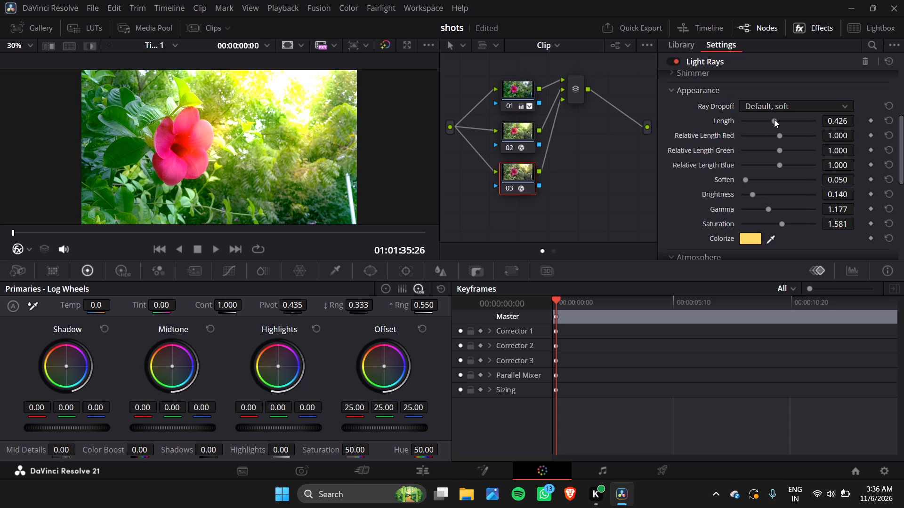
Lower the Light Rays Source Threshold to 0.458, after trying 0.651.
{"action": "scroll", "coordinate": [783, 114], "scroll_direction": "up", "scroll_amount": 2}
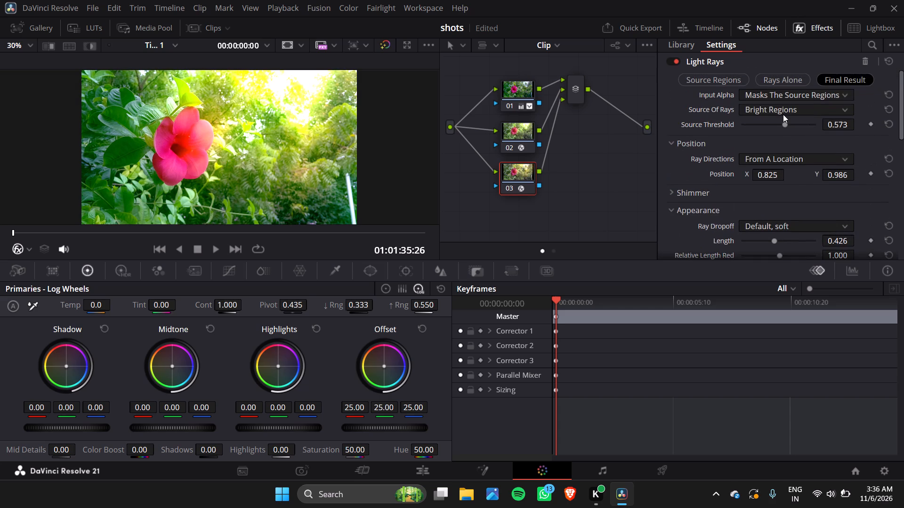
{"action": "left_click", "coordinate": [791, 128]}
{"action": "left_click", "coordinate": [777, 125]}
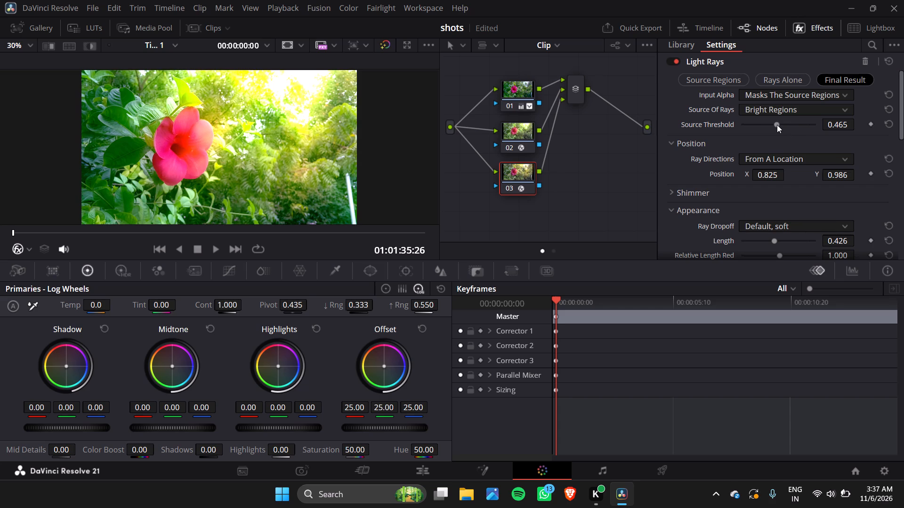
Set the Light Rays Brightness to 0.095 and Gamma to 1.350, after trying Brightness at 0.093 and 0.129 and Gamma at 1.502 and 1.264.
{"action": "scroll", "coordinate": [777, 125], "scroll_direction": "down", "scroll_amount": 1}
{"action": "scroll", "coordinate": [771, 185], "scroll_direction": "down", "scroll_amount": 2}
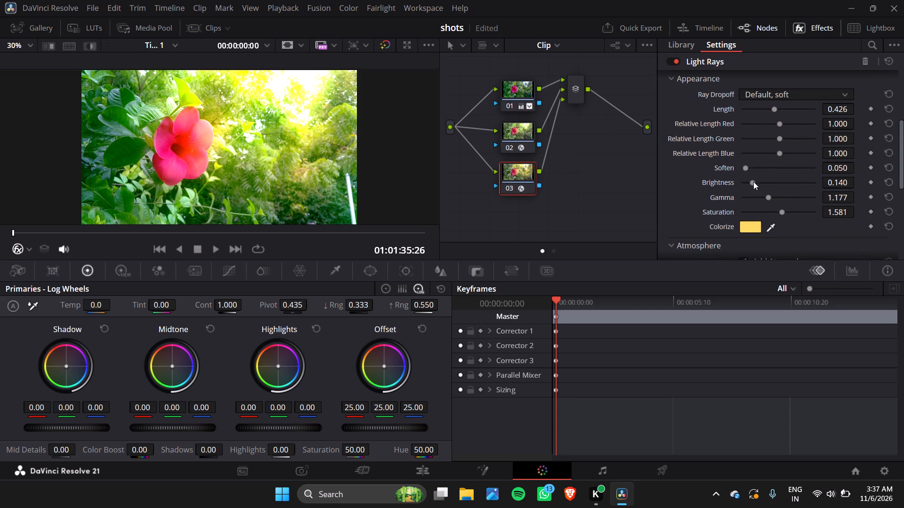
{"action": "left_click", "coordinate": [749, 182]}
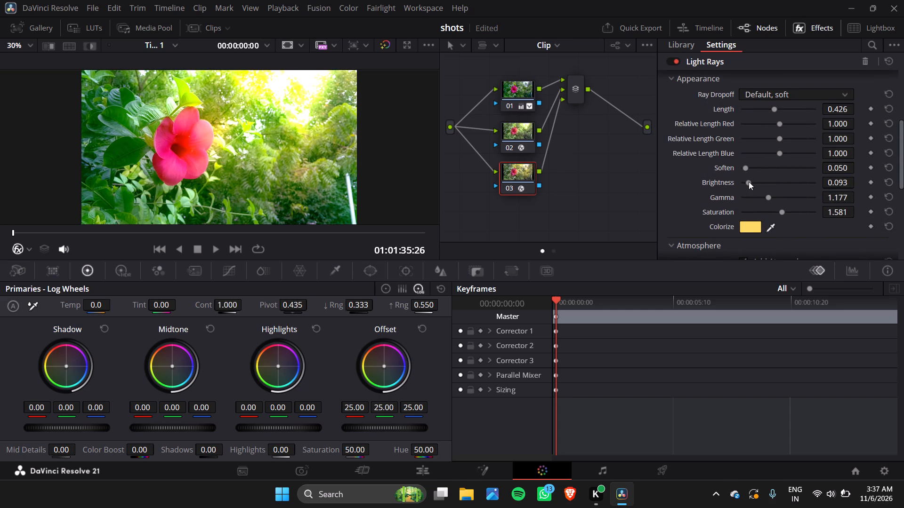
{"action": "left_click", "coordinate": [749, 182]}
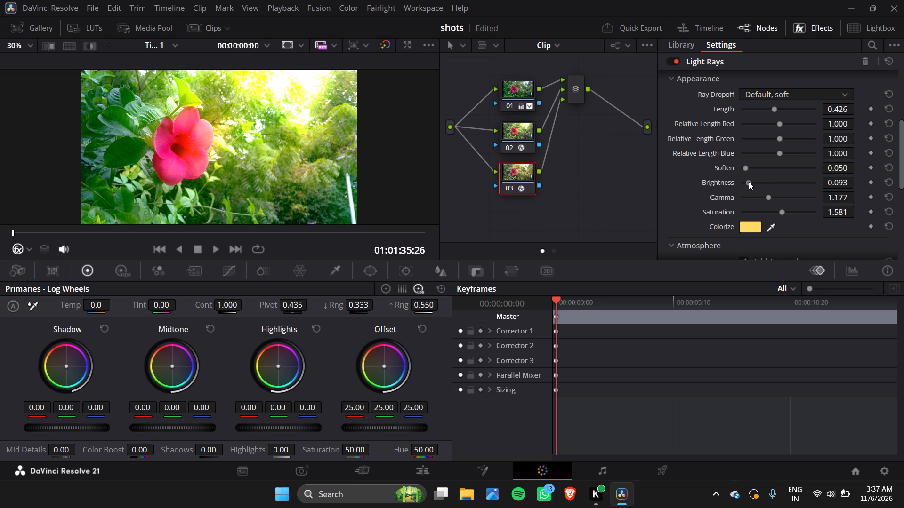
{"action": "left_click", "coordinate": [749, 182]}
{"action": "left_click_drag", "start_coordinate": [841, 180], "coordinate": [855, 180]}
{"action": "left_click_drag", "start_coordinate": [855, 180], "coordinate": [863, 180]}
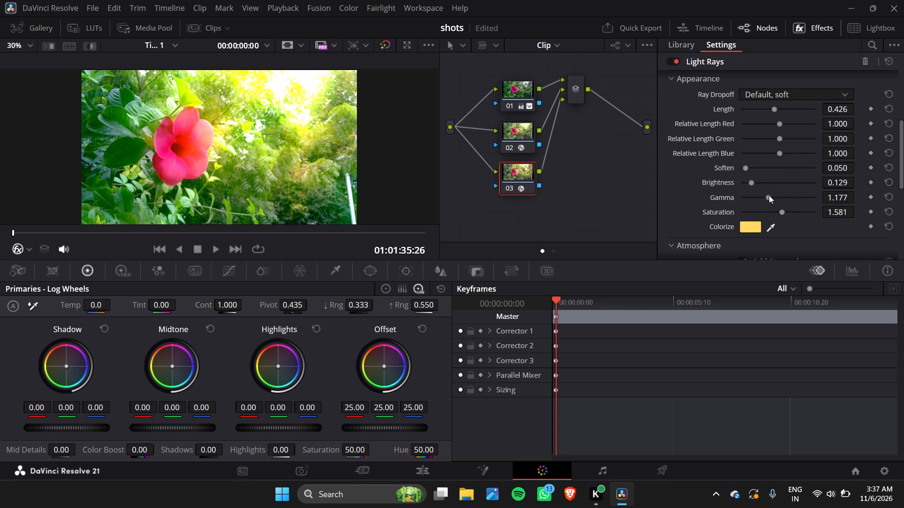
{"action": "left_click", "coordinate": [777, 198]}
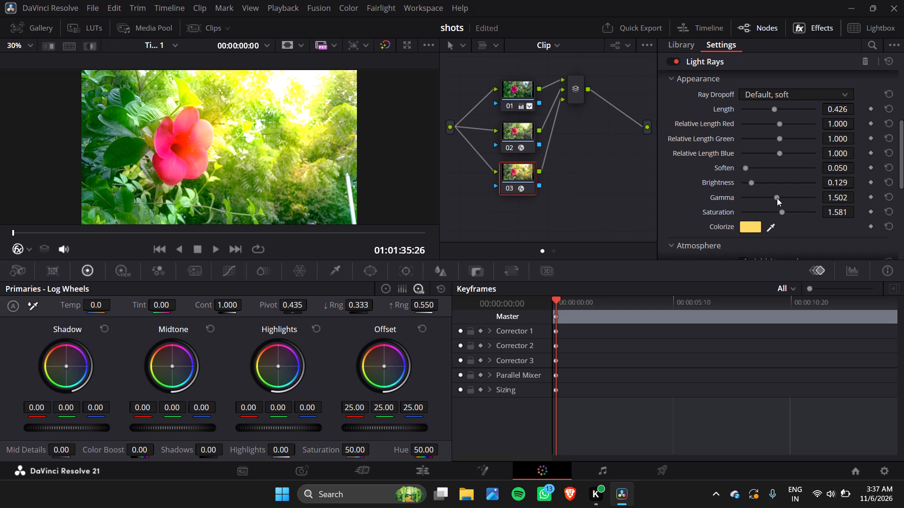
{"action": "left_click", "coordinate": [770, 196]}
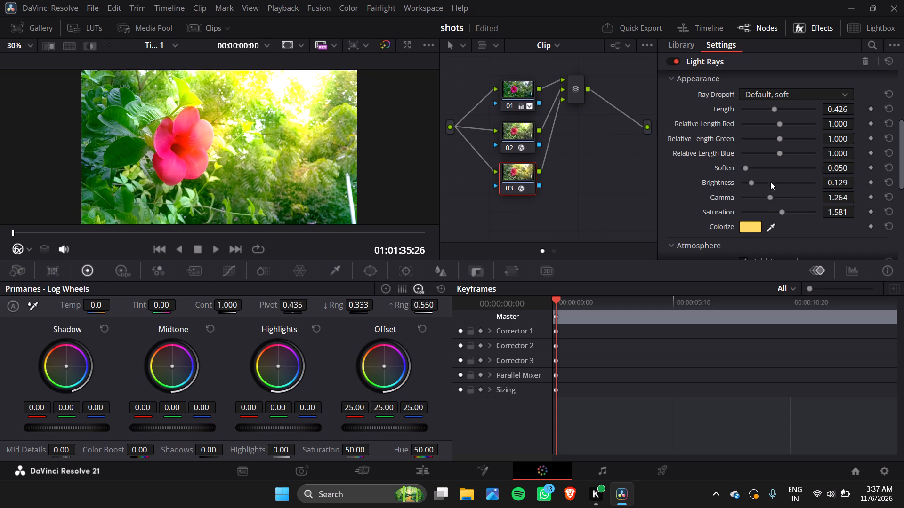
{"action": "left_click", "coordinate": [842, 183]}
{"action": "left_click_drag", "start_coordinate": [842, 183], "coordinate": [842, 183]}
{"action": "left_click_drag", "start_coordinate": [842, 183], "coordinate": [822, 186]}
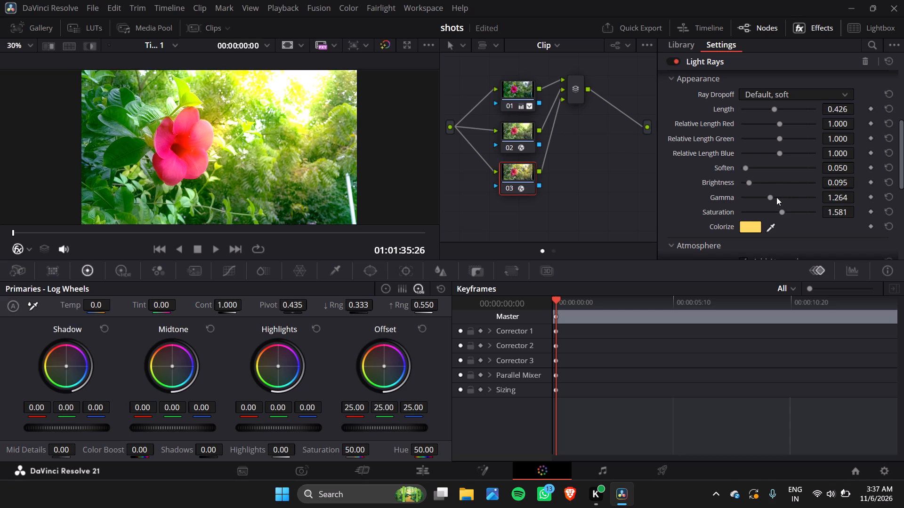
{"action": "left_click", "coordinate": [776, 197]}
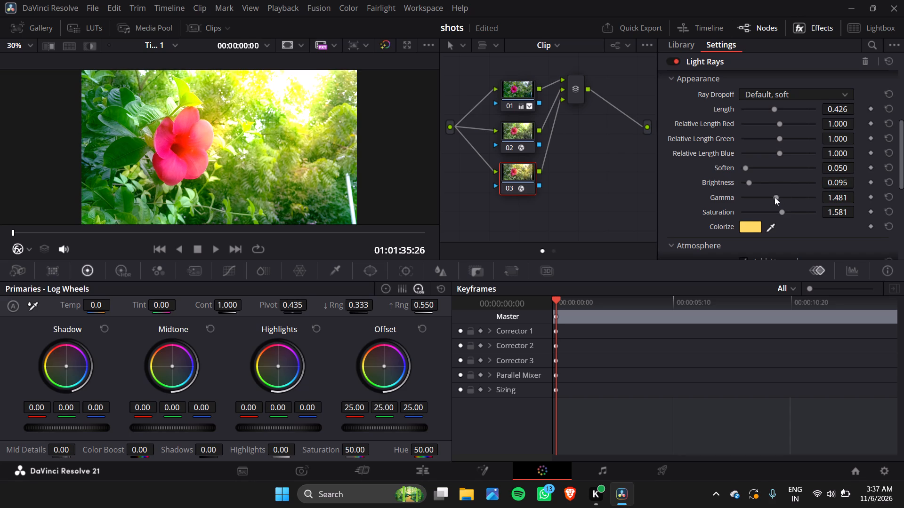
{"action": "left_click", "coordinate": [773, 197]}
Reduce the Light Rays Saturation to 1.372, after trying 2.163, 1.698 and 0.488.
{"action": "left_click", "coordinate": [796, 211]}
{"action": "left_click", "coordinate": [784, 211]}
{"action": "left_click", "coordinate": [754, 211]}
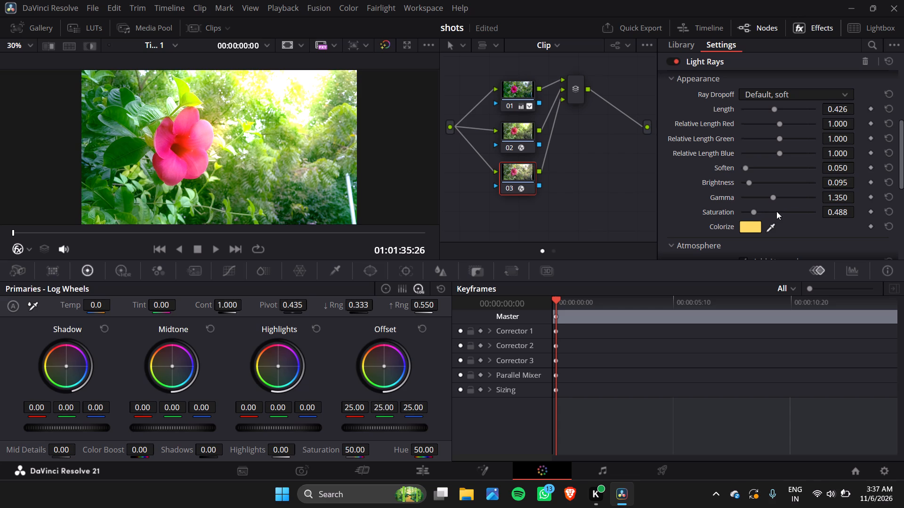
{"action": "left_click", "coordinate": [776, 211]}
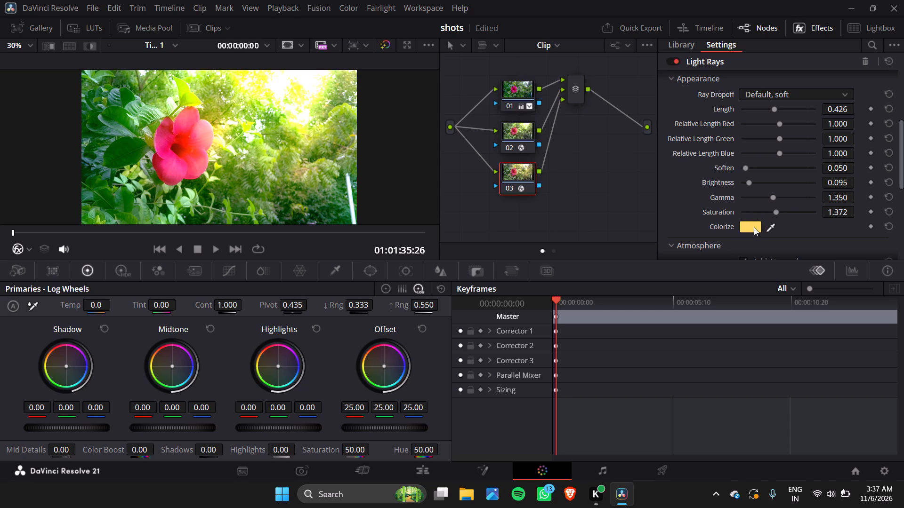
Change the Light Rays Colorize color to warm yellow-orange #ffce5c, after trying yellow-green #e2ff63.
{"action": "left_click", "coordinate": [754, 227]}
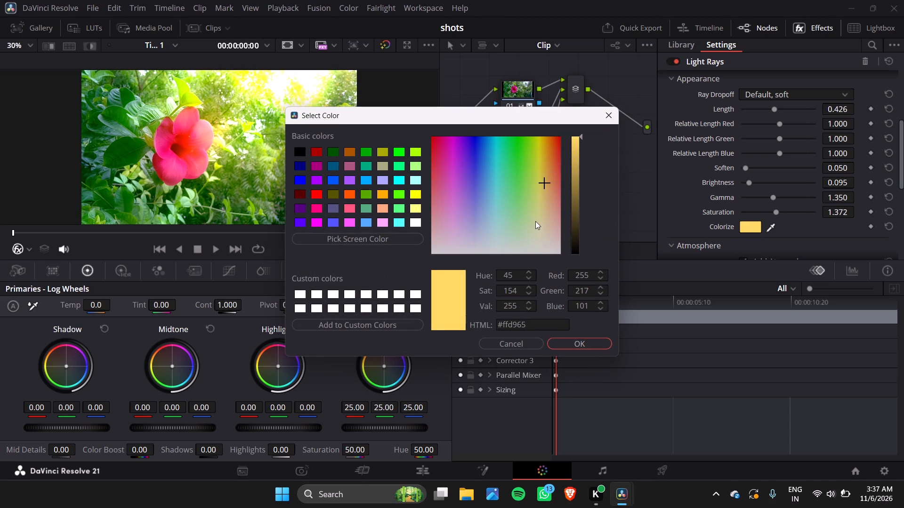
{"action": "left_click", "coordinate": [535, 183]}
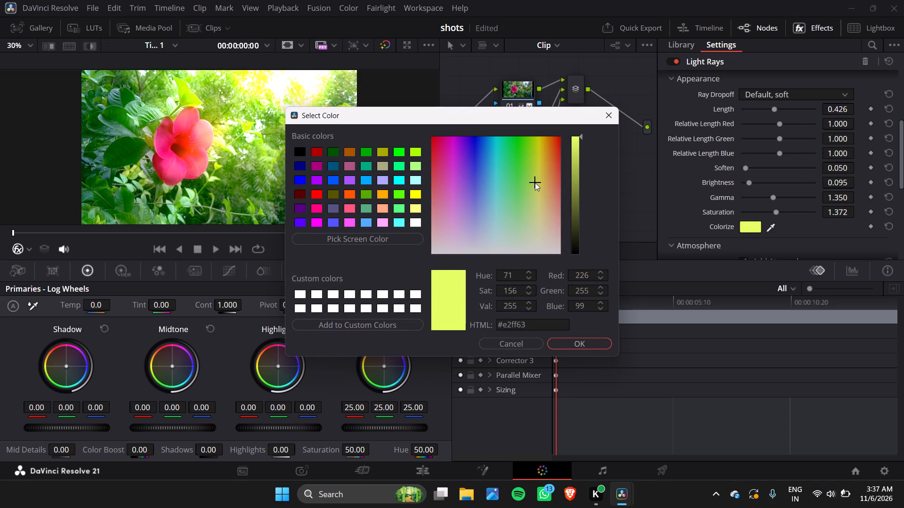
{"action": "left_click", "coordinate": [577, 341]}
{"action": "left_click", "coordinate": [750, 227]}
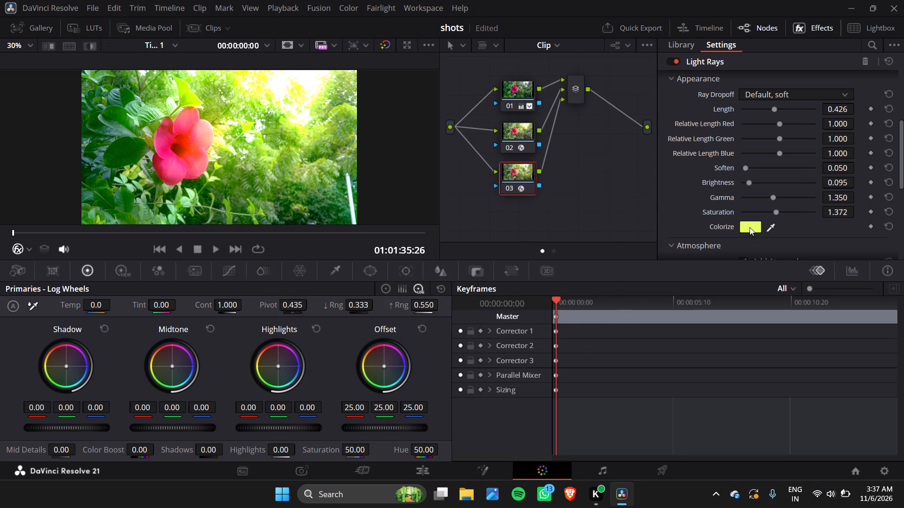
{"action": "left_click", "coordinate": [546, 179]}
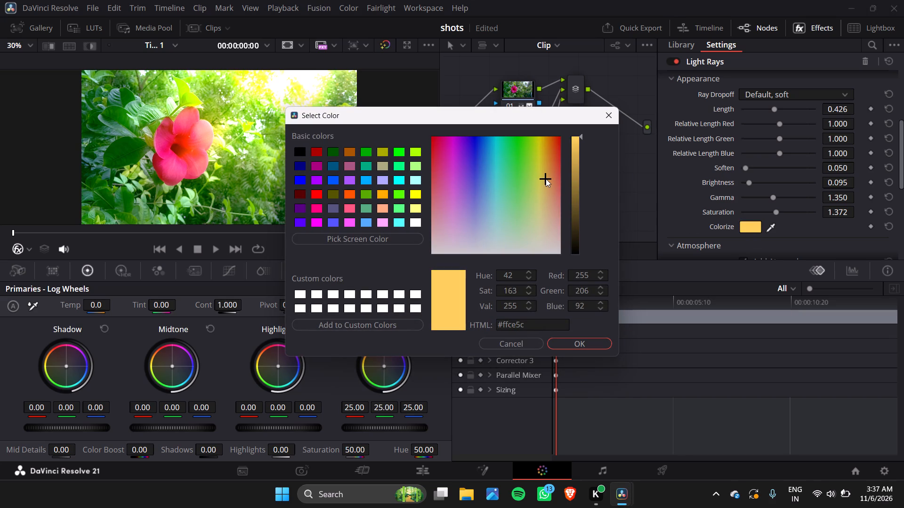
{"action": "left_click", "coordinate": [590, 345]}
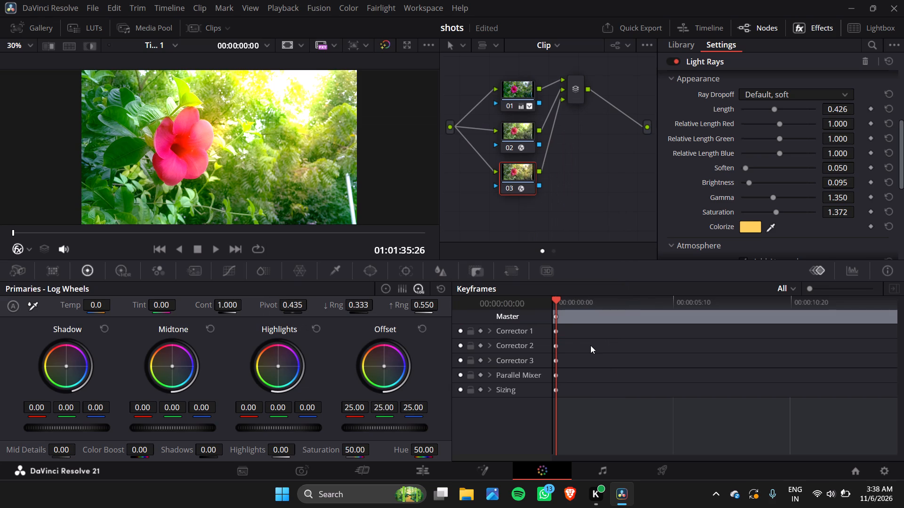
Play the graded pink flower clip through to its end on the Edit page's timeline.
{"action": "left_click", "coordinate": [417, 473]}
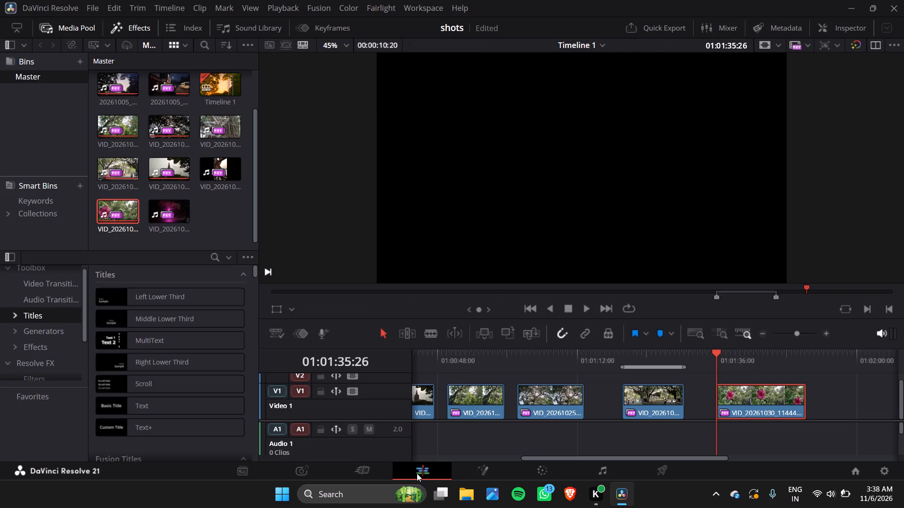
{"action": "left_click", "coordinate": [655, 415]}
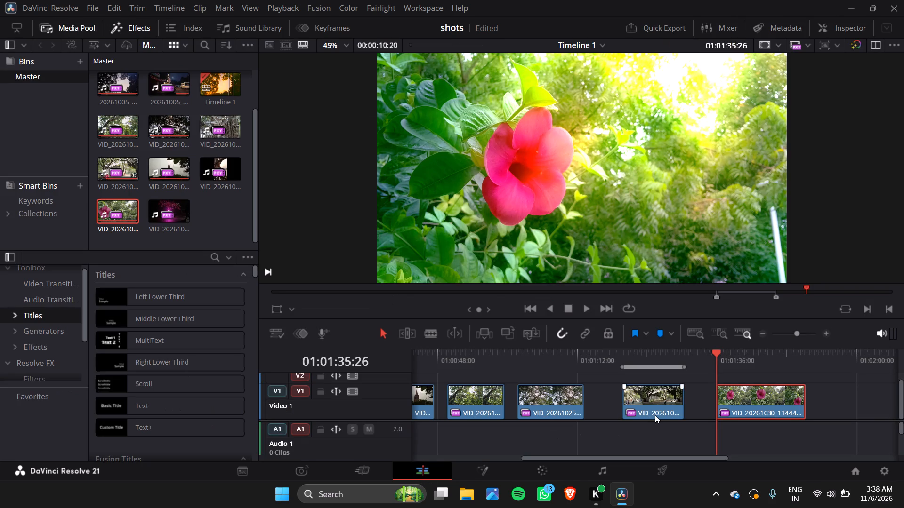
{"action": "key", "text": "space"}
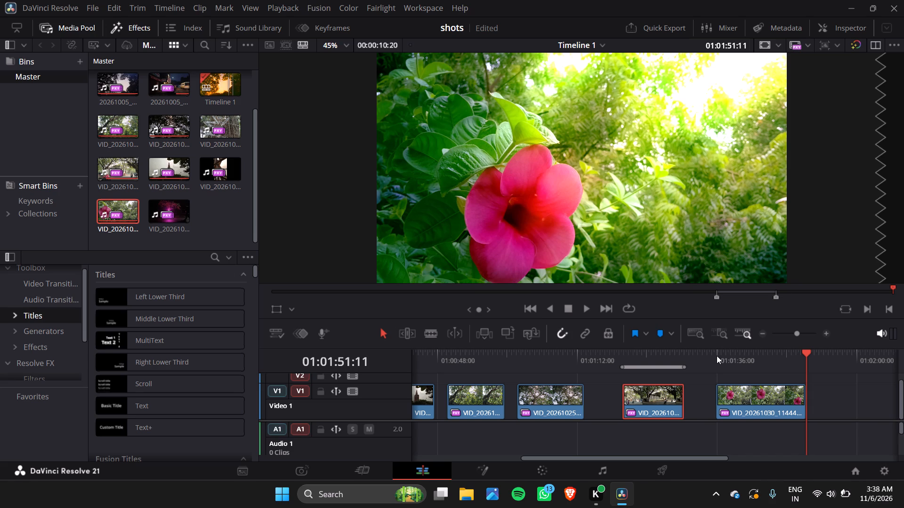
Review the graded pink flower clip at several points along its length, and return to its first frame.
{"action": "left_click", "coordinate": [738, 354]}
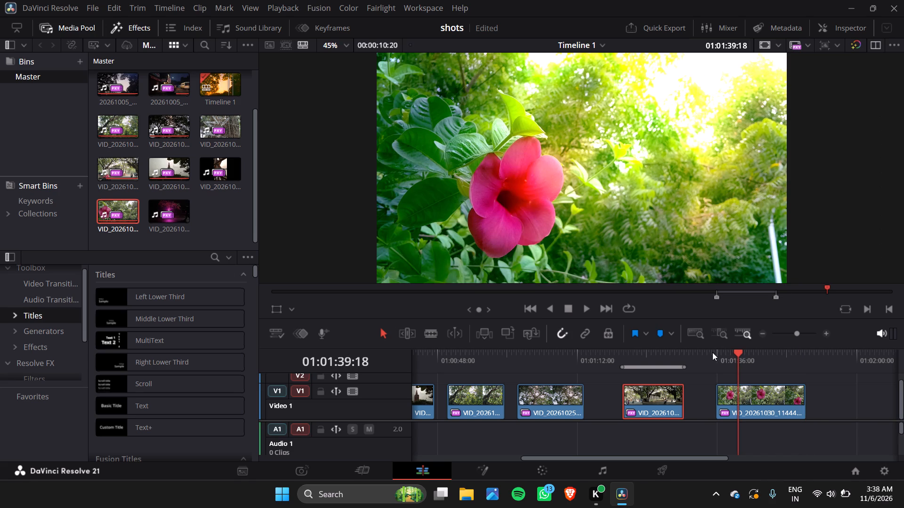
{"action": "left_click", "coordinate": [720, 352]}
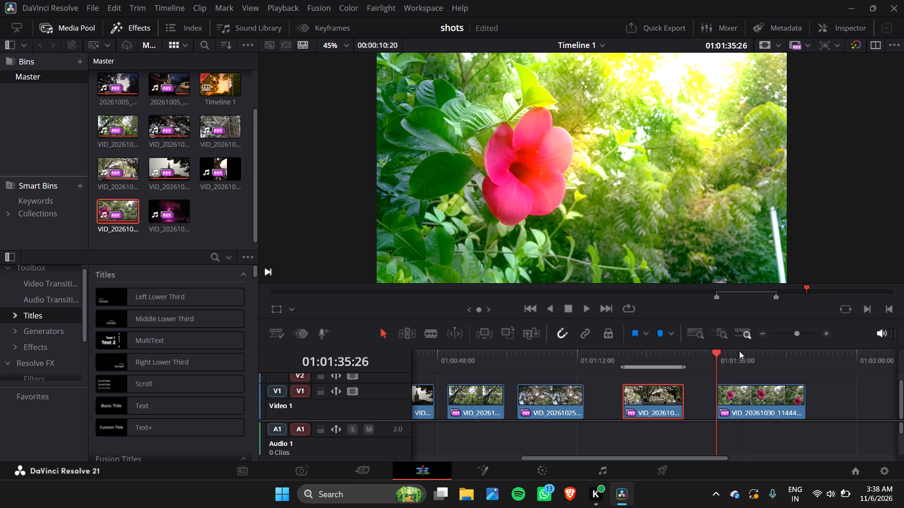
{"action": "left_click", "coordinate": [752, 351]}
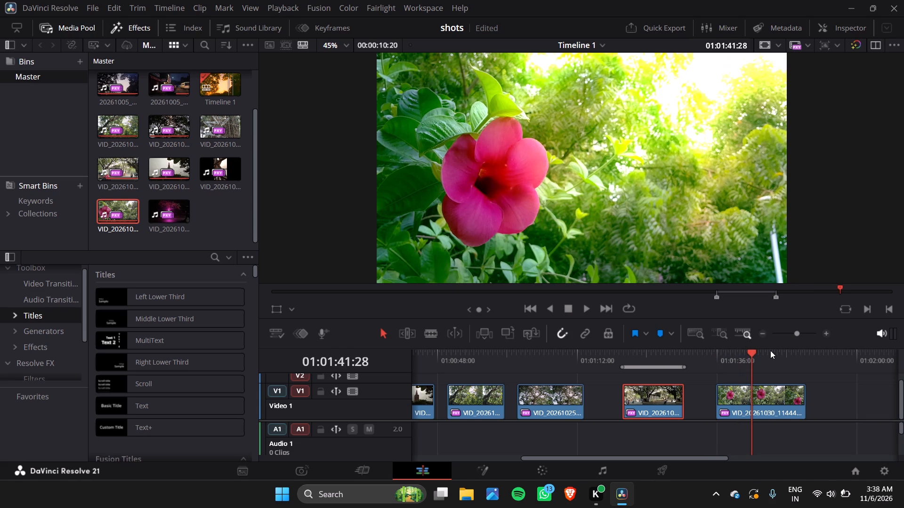
{"action": "left_click", "coordinate": [770, 350]}
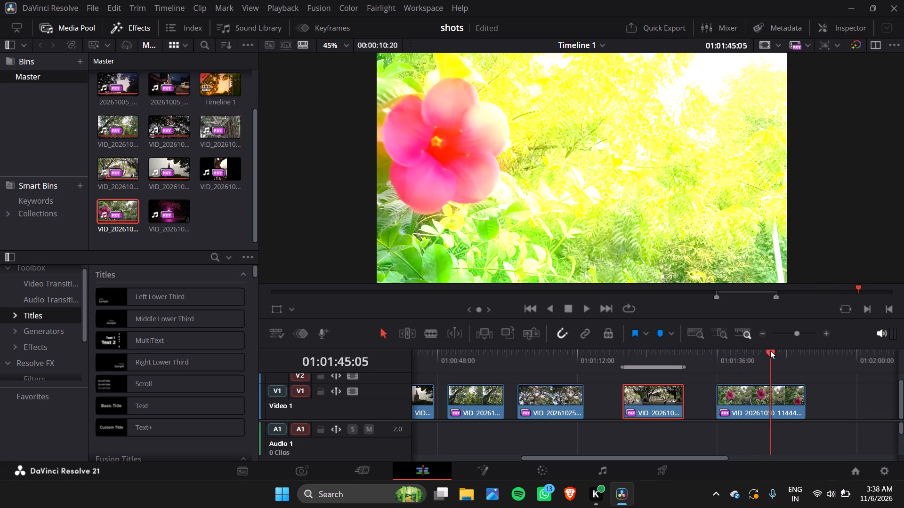
{"action": "left_click", "coordinate": [789, 350]}
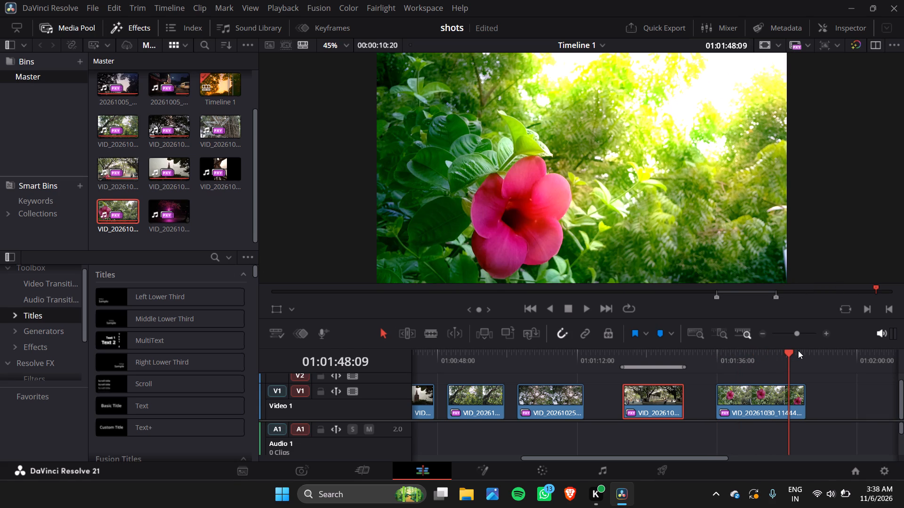
{"action": "left_click", "coordinate": [798, 350]}
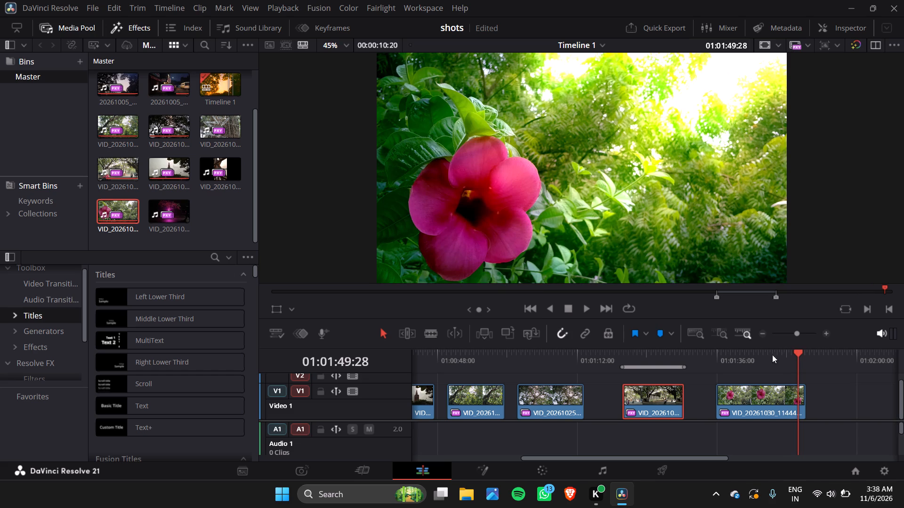
{"action": "left_click", "coordinate": [717, 354]}
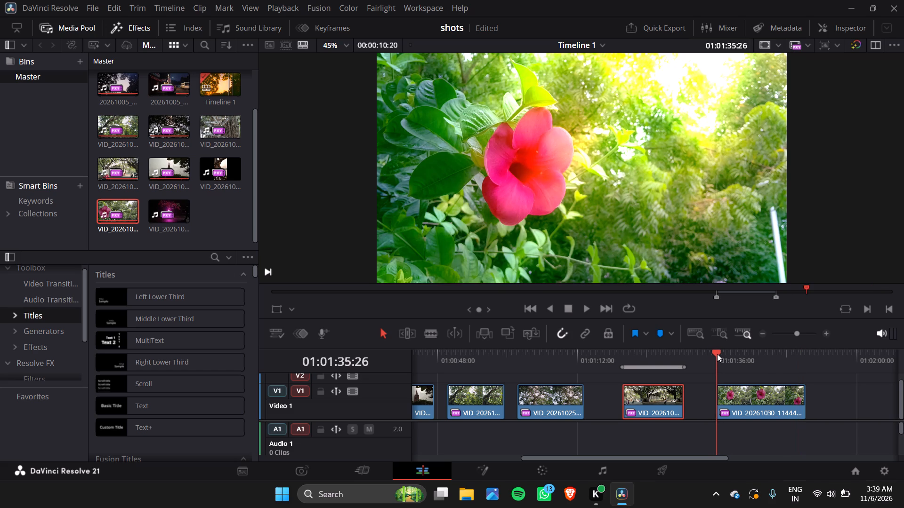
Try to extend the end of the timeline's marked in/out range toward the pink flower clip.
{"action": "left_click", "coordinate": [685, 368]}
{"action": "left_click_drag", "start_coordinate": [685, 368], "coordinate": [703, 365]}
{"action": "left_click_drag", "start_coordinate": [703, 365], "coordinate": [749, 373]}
Set node 01's Contrast to 1.300 on the Color page, after trying values up to 1.316, and check the frame on the Edit page.
{"action": "left_click", "coordinate": [542, 472]}
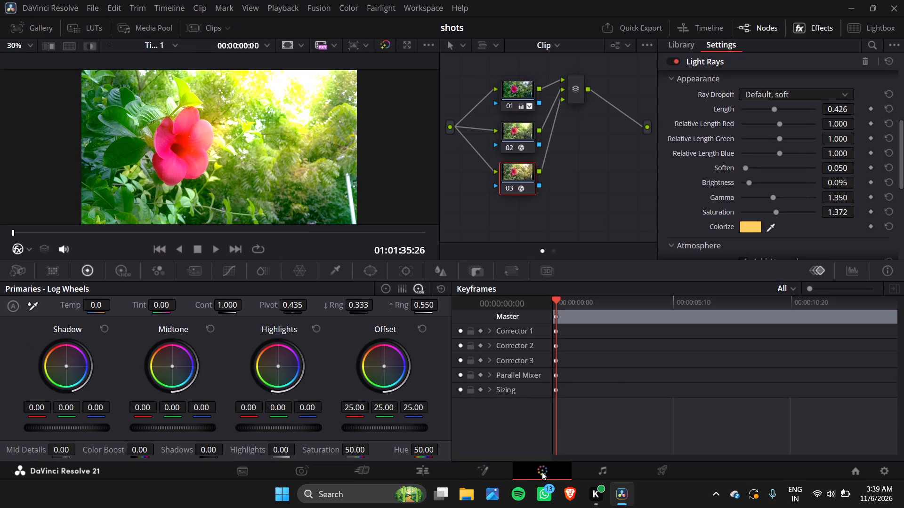
{"action": "left_click", "coordinate": [519, 87]}
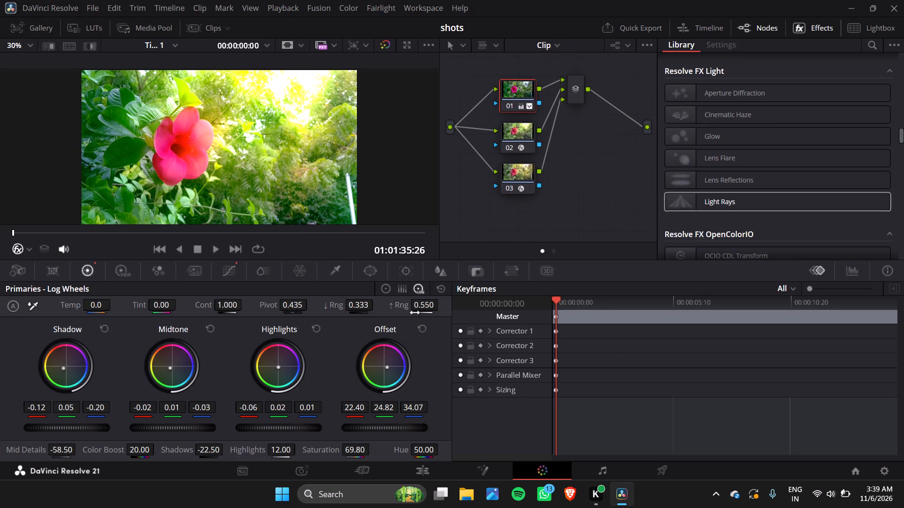
{"action": "left_click_drag", "start_coordinate": [230, 306], "coordinate": [236, 308]}
{"action": "left_click_drag", "start_coordinate": [236, 308], "coordinate": [293, 311]}
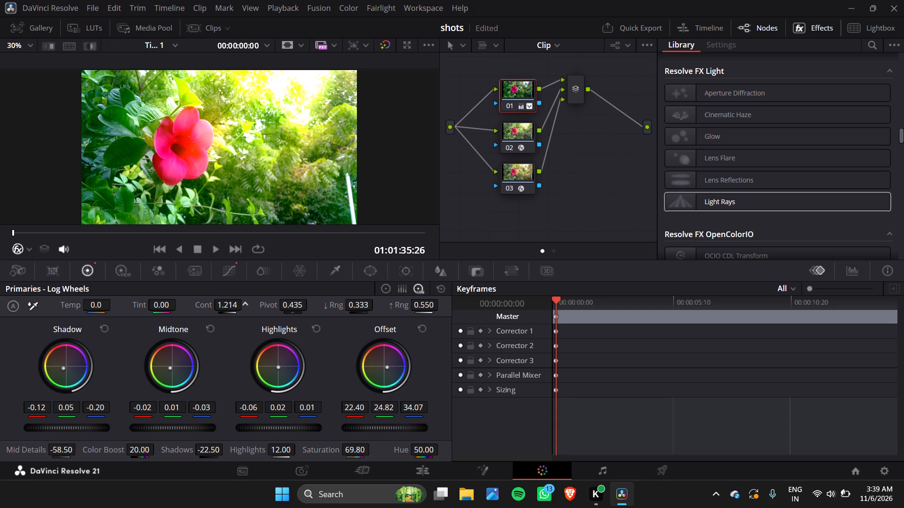
{"action": "left_click_drag", "start_coordinate": [293, 311], "coordinate": [306, 311]}
{"action": "left_click_drag", "start_coordinate": [306, 311], "coordinate": [315, 311]}
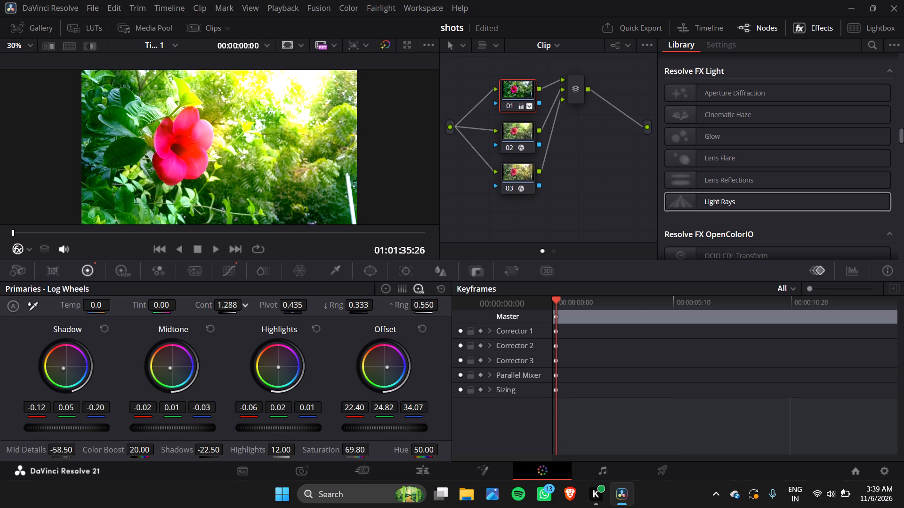
{"action": "left_click_drag", "start_coordinate": [315, 311], "coordinate": [314, 313]}
{"action": "left_click_drag", "start_coordinate": [314, 313], "coordinate": [310, 313]}
{"action": "left_click_drag", "start_coordinate": [310, 313], "coordinate": [323, 313]}
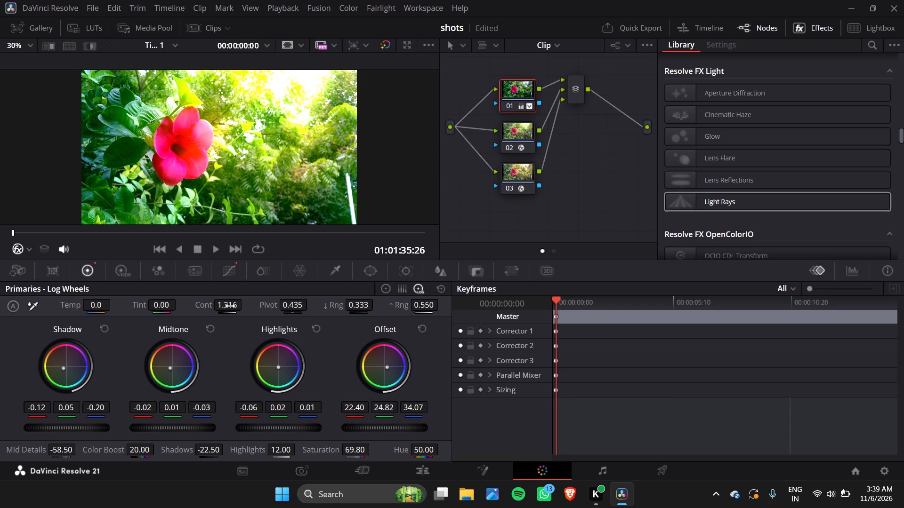
{"action": "triple_click", "coordinate": [230, 306]}
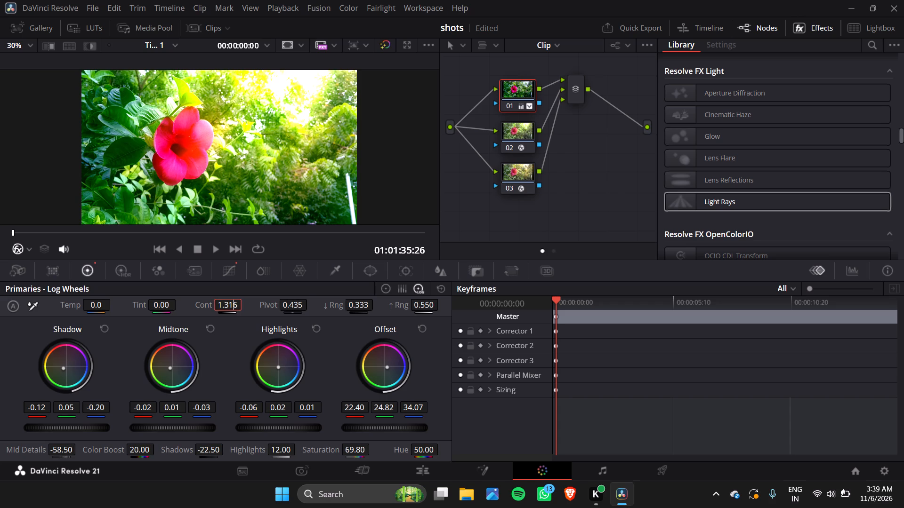
{"action": "double_click", "coordinate": [230, 306]}
{"action": "key", "text": "3"}
{"action": "key", "text": "Return"}
{"action": "left_click", "coordinate": [431, 474]}
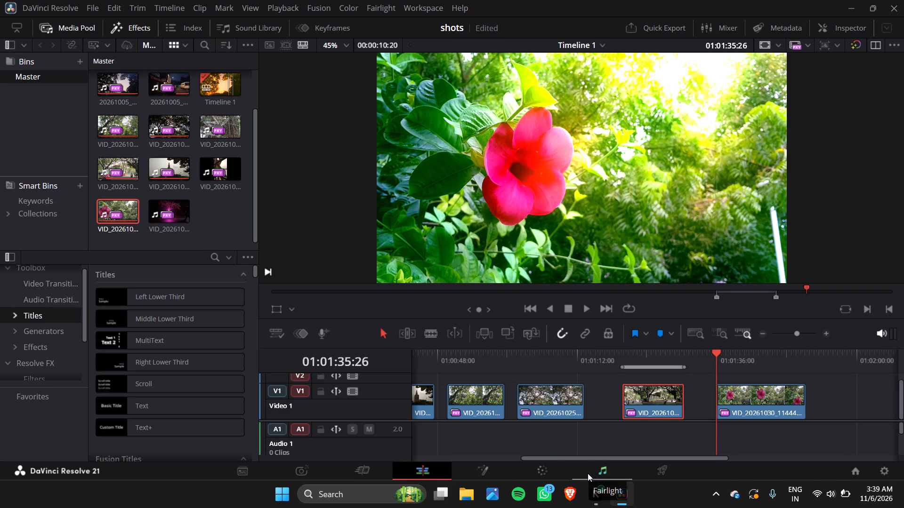
Shift node 01's Offset colour balance to red 19.35, green 25.88, blue 32.25, after trying warmer balances, and check the frame on the Edit page.
{"action": "left_click", "coordinate": [548, 472]}
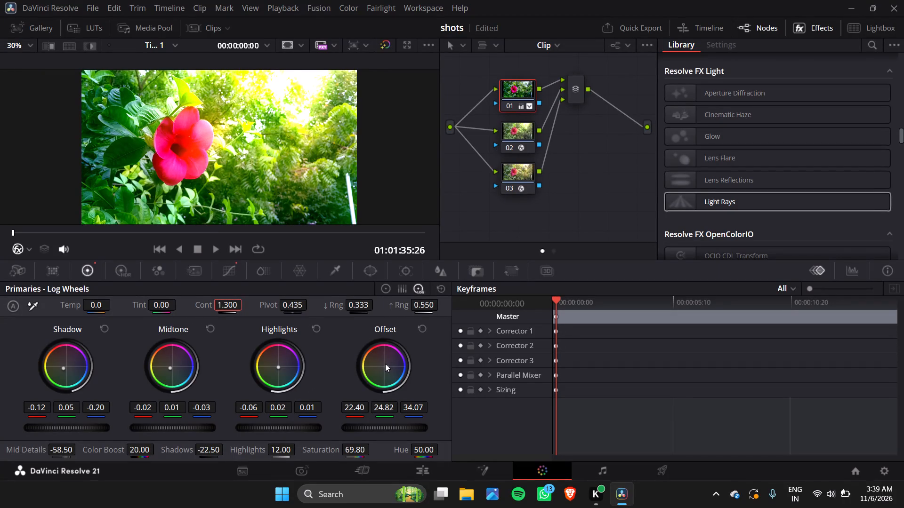
{"action": "left_click_drag", "start_coordinate": [384, 364], "coordinate": [361, 364]}
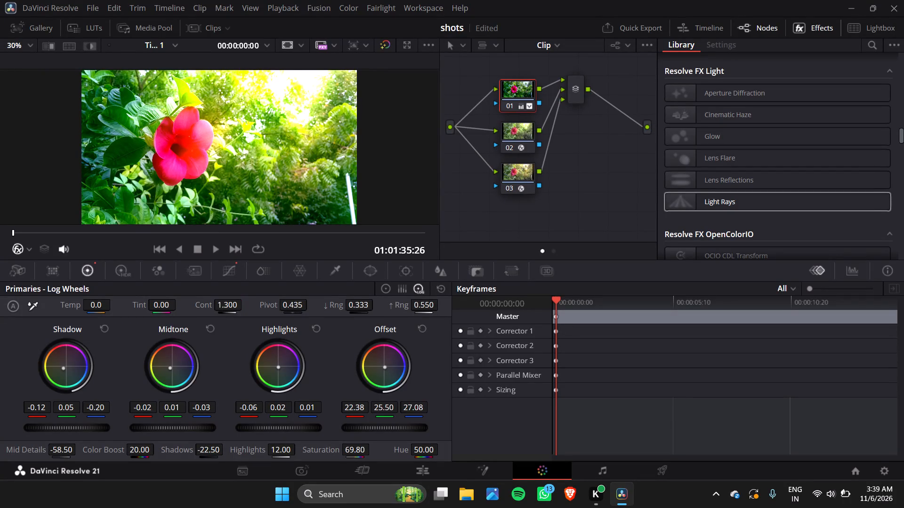
{"action": "left_click_drag", "start_coordinate": [361, 364], "coordinate": [349, 362]}
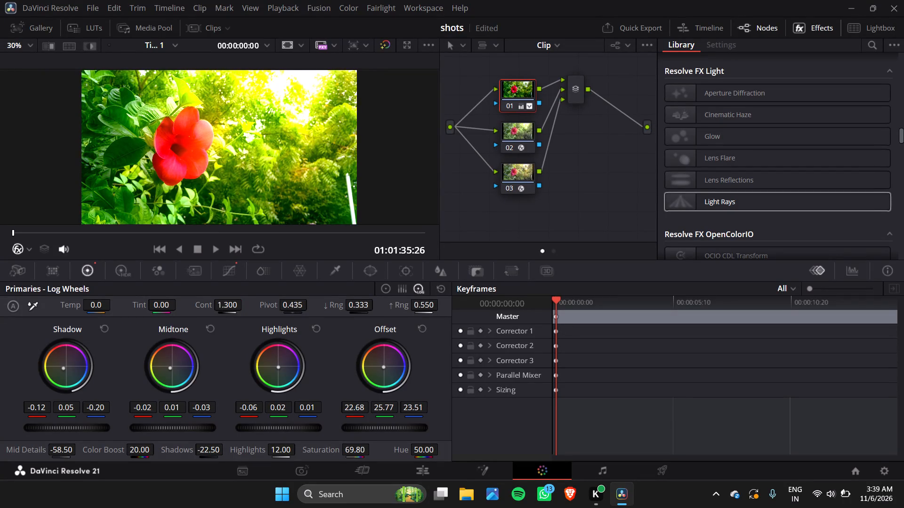
{"action": "left_click_drag", "start_coordinate": [349, 362], "coordinate": [376, 366]}
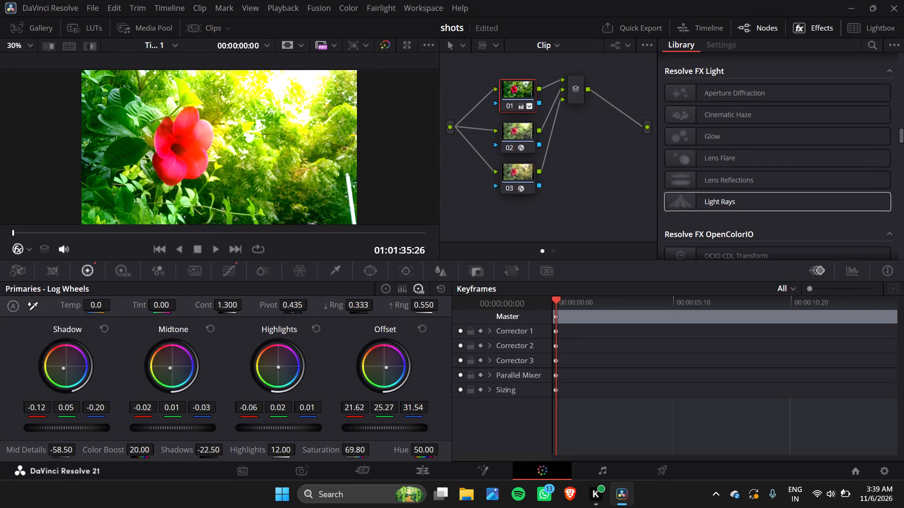
{"action": "left_click_drag", "start_coordinate": [376, 366], "coordinate": [321, 340]}
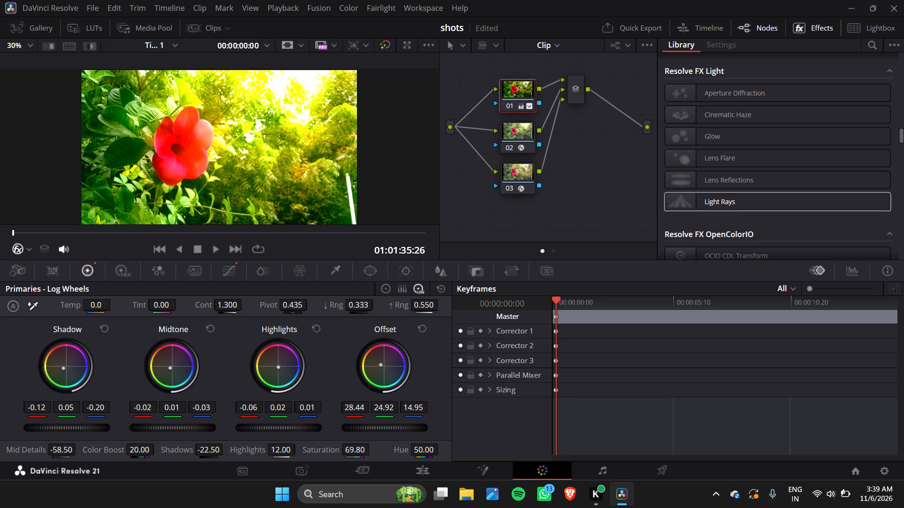
{"action": "left_click_drag", "start_coordinate": [321, 340], "coordinate": [378, 373]}
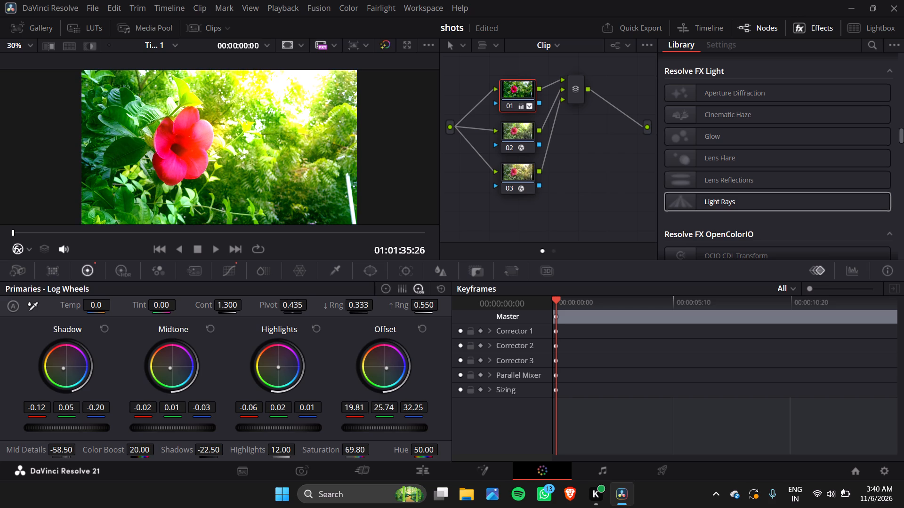
{"action": "left_click_drag", "start_coordinate": [378, 373], "coordinate": [378, 375]}
{"action": "left_click", "coordinate": [426, 469]}
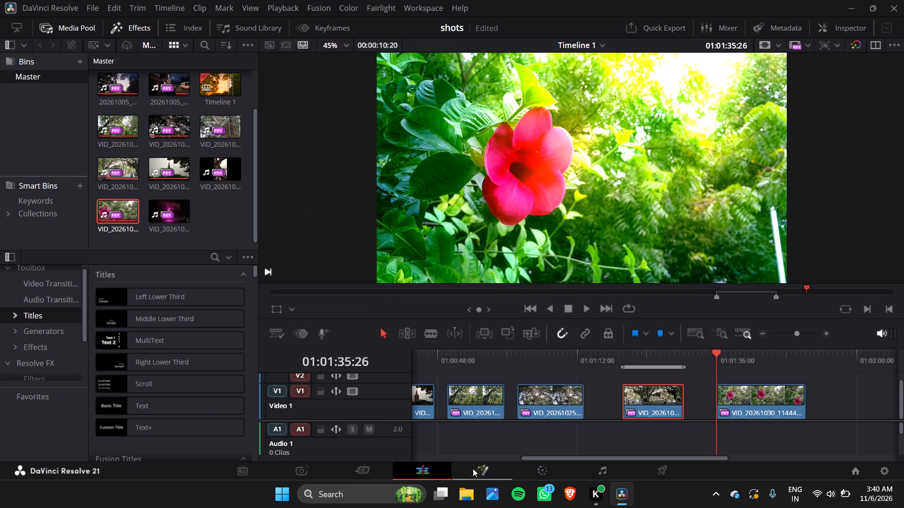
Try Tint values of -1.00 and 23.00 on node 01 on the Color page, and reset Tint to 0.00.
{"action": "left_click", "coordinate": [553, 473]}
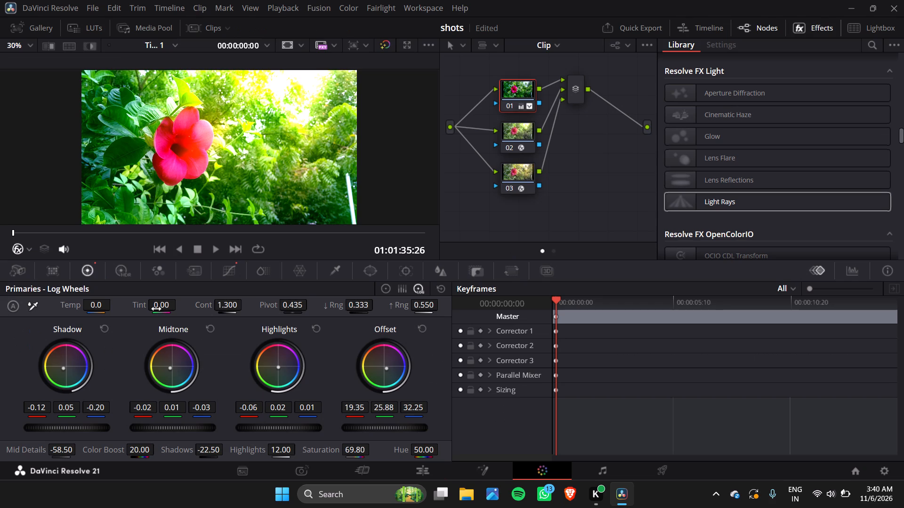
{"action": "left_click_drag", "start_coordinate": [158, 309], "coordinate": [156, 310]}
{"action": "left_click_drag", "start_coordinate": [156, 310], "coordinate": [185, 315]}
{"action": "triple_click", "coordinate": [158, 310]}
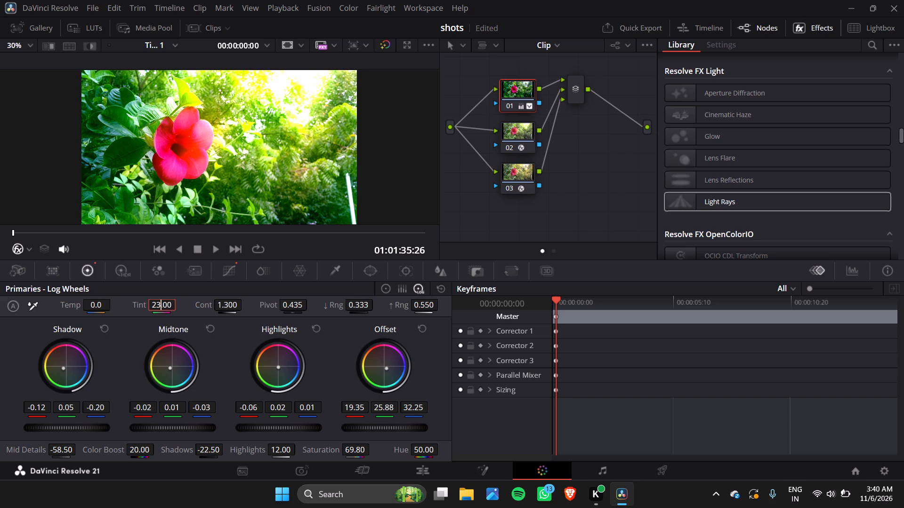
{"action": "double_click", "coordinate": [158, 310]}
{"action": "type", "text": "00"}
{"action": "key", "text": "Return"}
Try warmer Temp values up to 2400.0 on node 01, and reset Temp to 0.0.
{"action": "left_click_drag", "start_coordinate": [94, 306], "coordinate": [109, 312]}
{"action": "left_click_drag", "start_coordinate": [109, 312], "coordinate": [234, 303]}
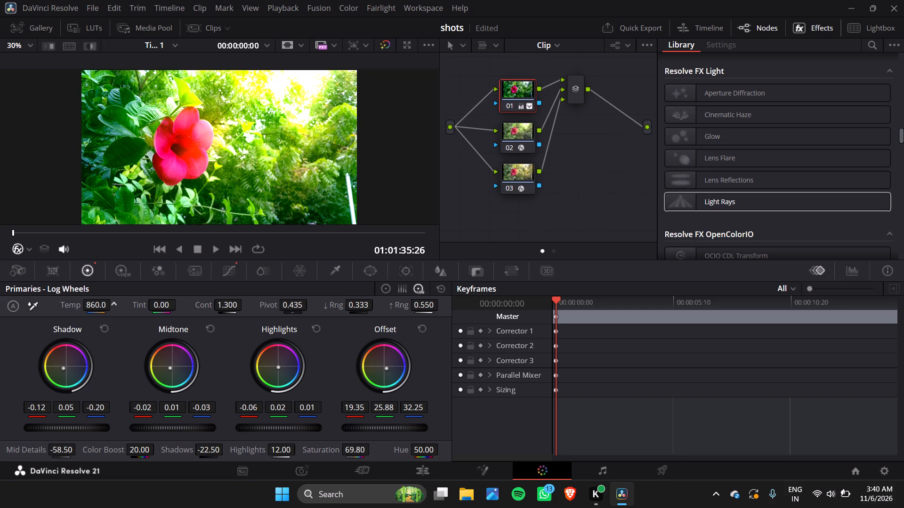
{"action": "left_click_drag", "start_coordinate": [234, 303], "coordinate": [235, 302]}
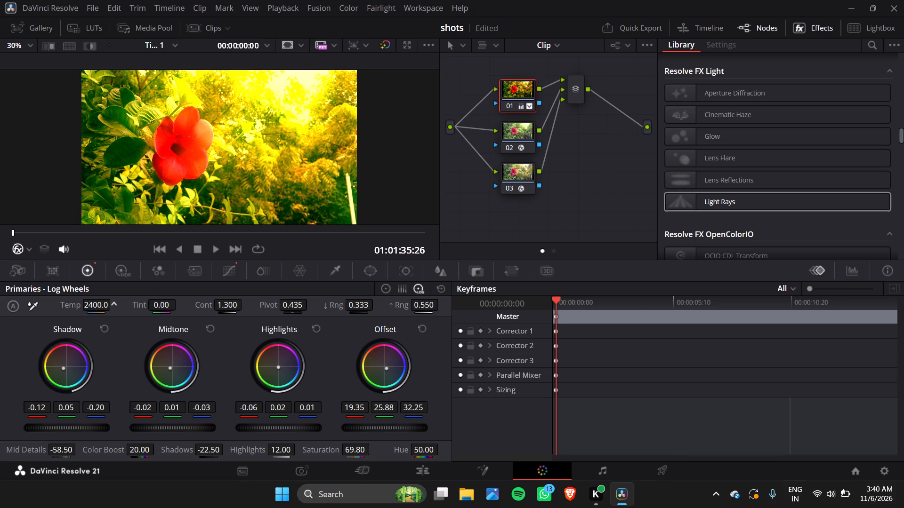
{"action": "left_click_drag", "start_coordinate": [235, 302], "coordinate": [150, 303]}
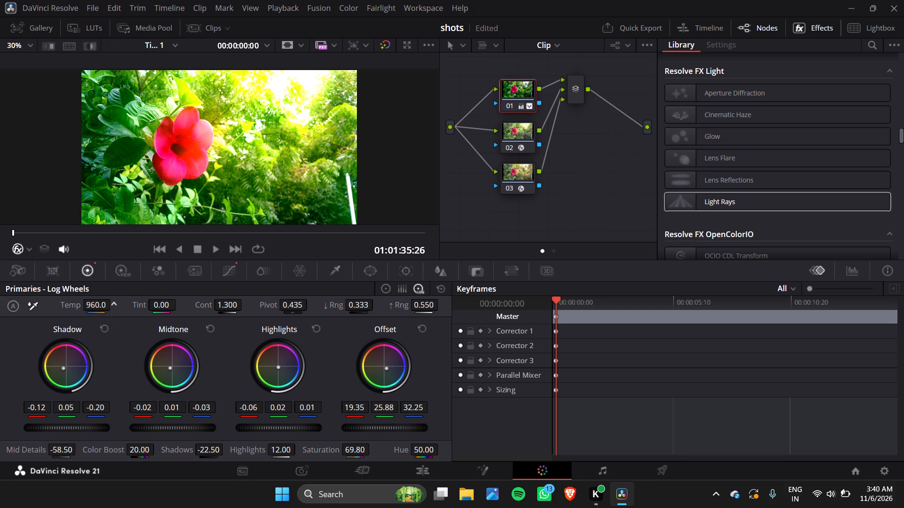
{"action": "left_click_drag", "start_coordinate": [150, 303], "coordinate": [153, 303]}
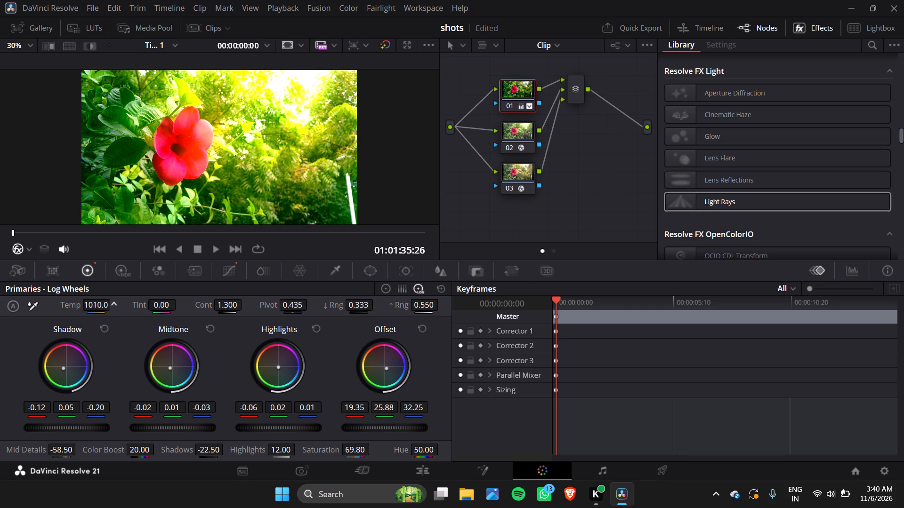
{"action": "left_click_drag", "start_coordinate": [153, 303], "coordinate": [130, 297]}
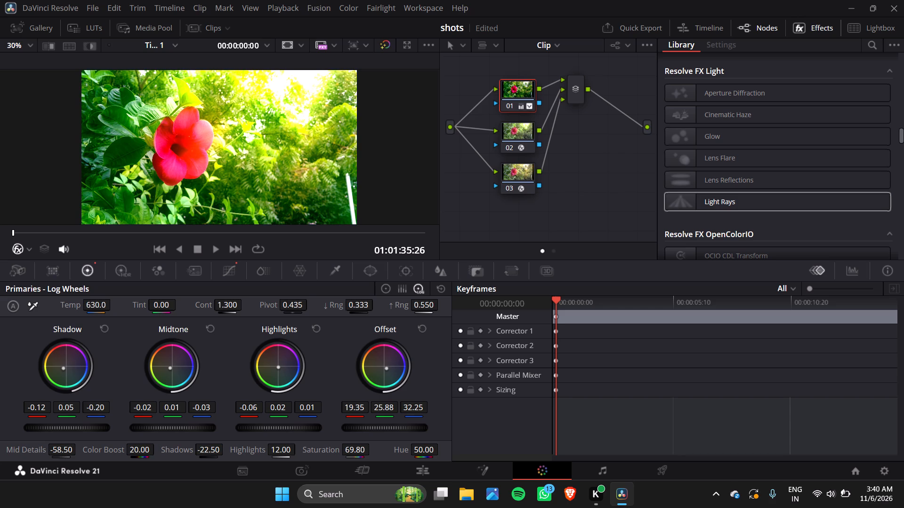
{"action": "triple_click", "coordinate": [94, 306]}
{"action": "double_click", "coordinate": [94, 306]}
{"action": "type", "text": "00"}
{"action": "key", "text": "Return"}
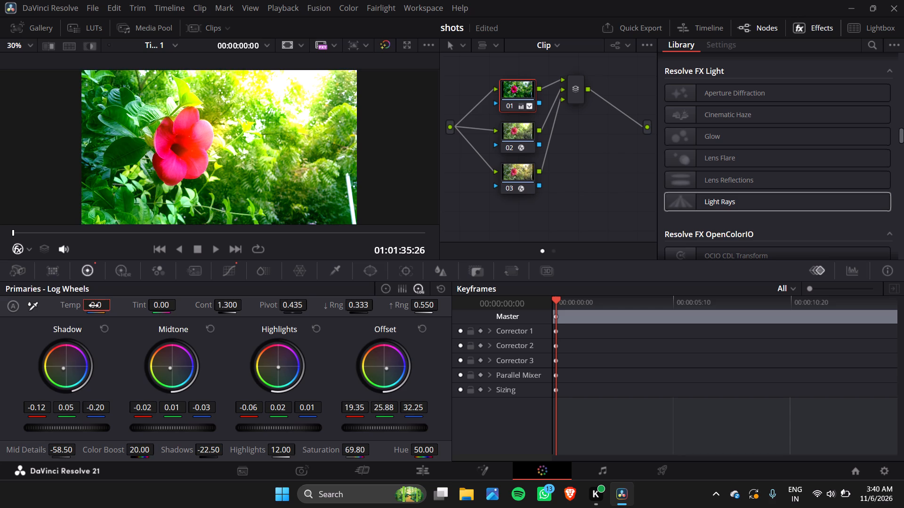
On the Edit page, move the timeline's marked in/out range to span exactly the pink flower clip from its start to its end.
{"action": "left_click", "coordinate": [425, 468]}
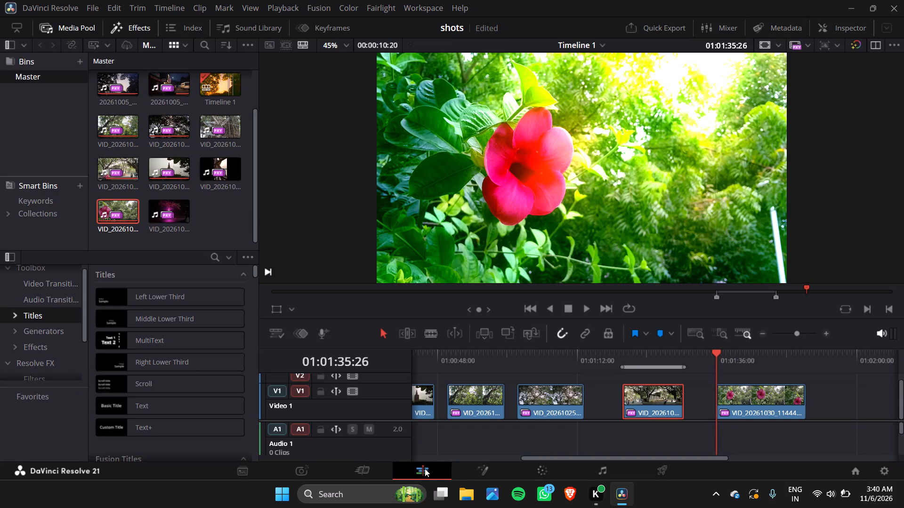
{"action": "left_click_drag", "start_coordinate": [685, 368], "coordinate": [804, 365]}
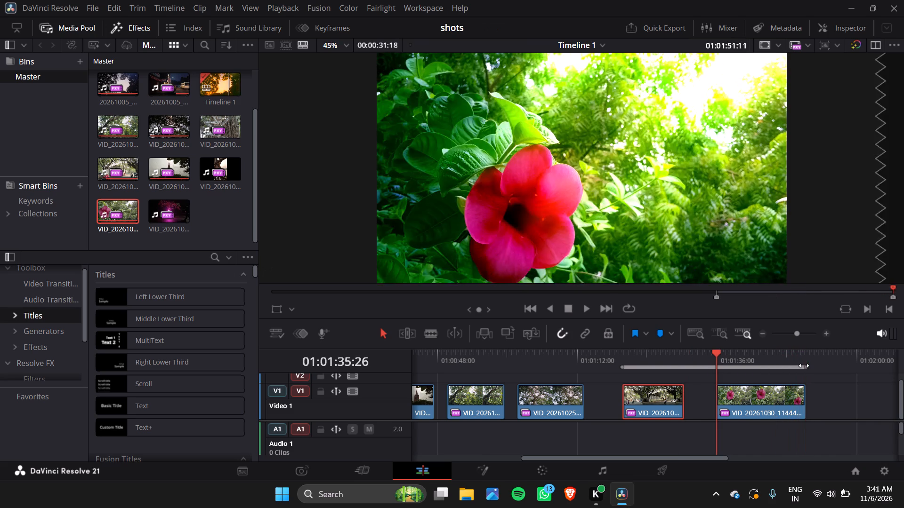
{"action": "left_click_drag", "start_coordinate": [621, 366], "coordinate": [708, 366]}
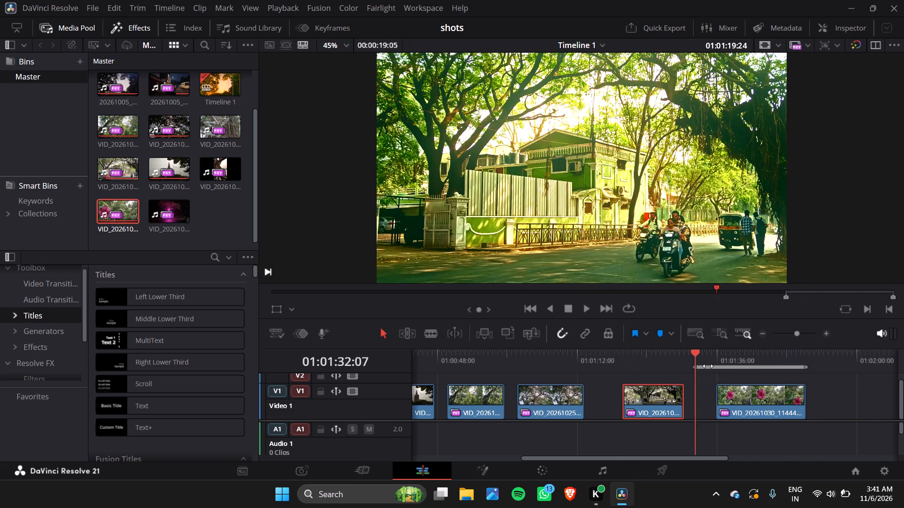
{"action": "left_click_drag", "start_coordinate": [708, 366], "coordinate": [712, 366]}
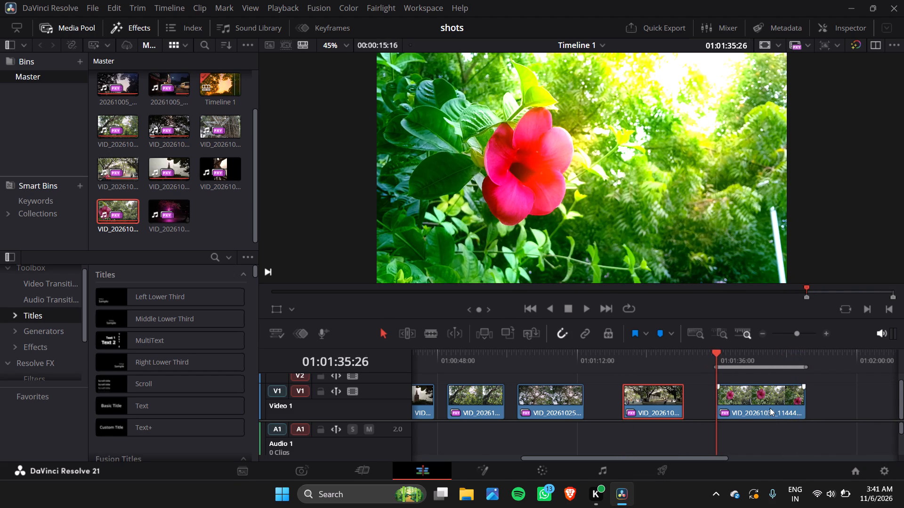
Quick Export the marked range with the HyperDeck preset as "flowerdivine" in the clipsforreels folder.
{"action": "left_click", "coordinate": [641, 32]}
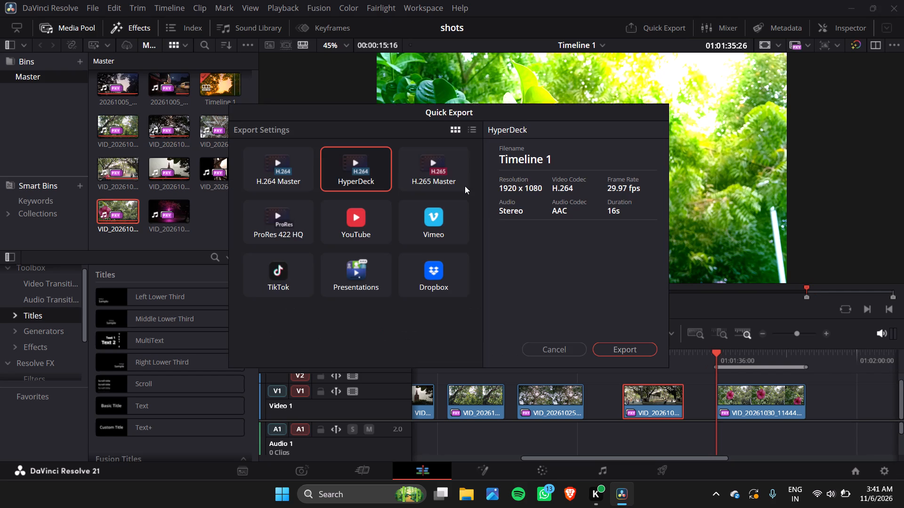
{"action": "left_click", "coordinate": [642, 350]}
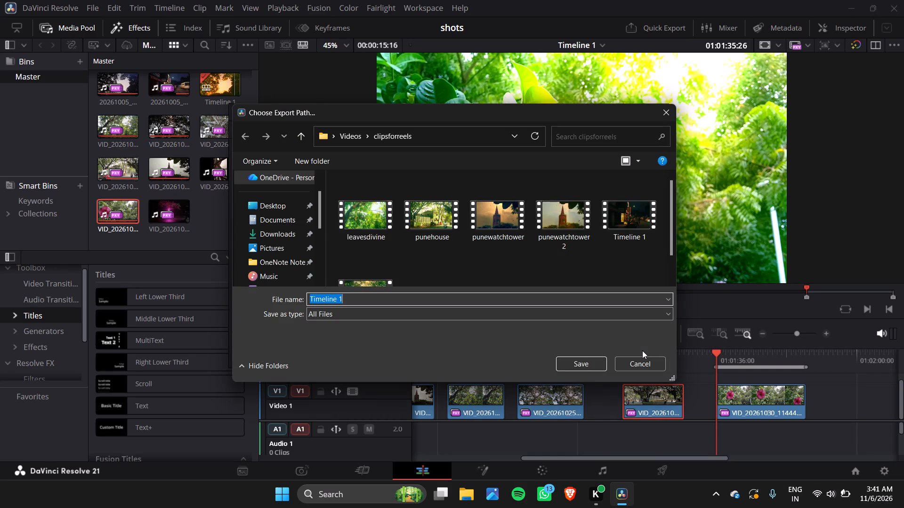
{"action": "key", "text": "BackSpace"}
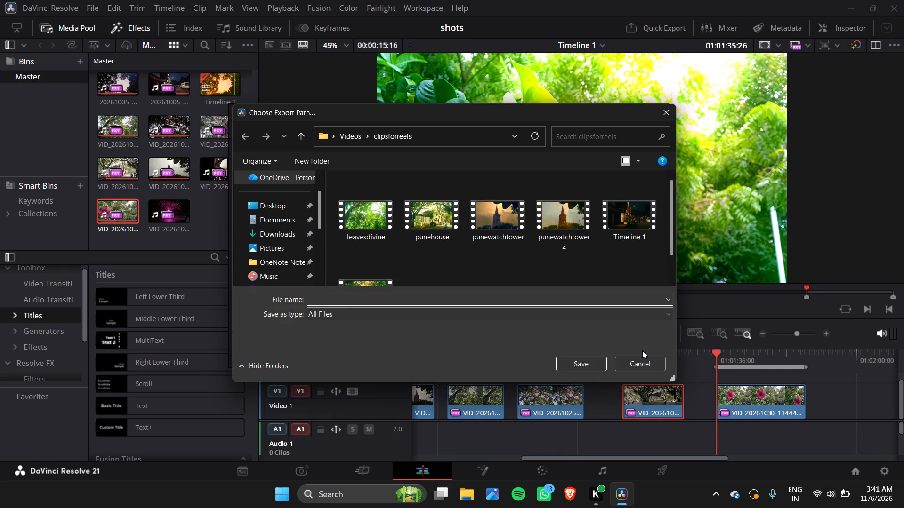
{"action": "type", "text": "flower"}
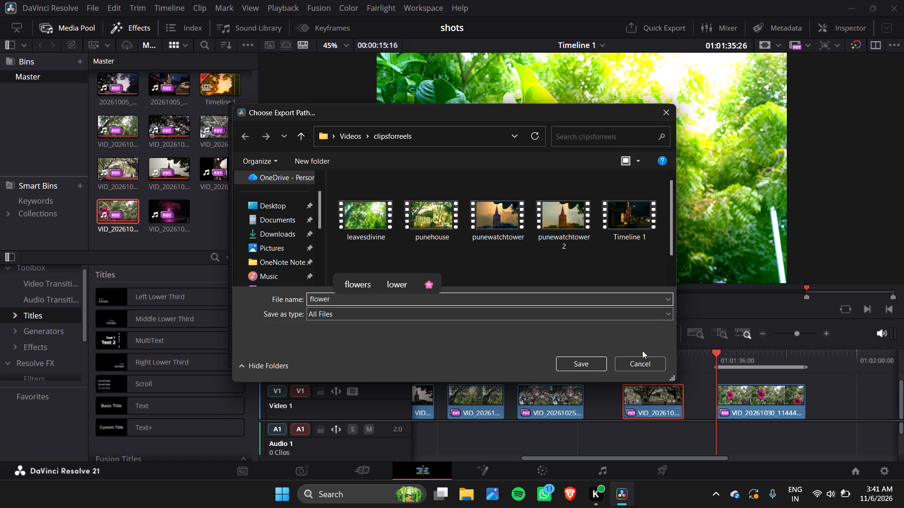
{"action": "type", "text": "divine"}
{"action": "key", "text": "Return"}
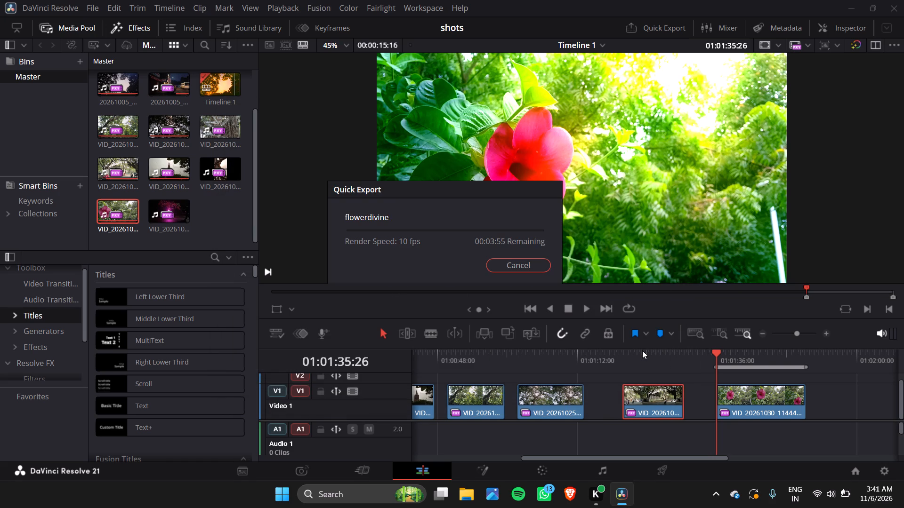
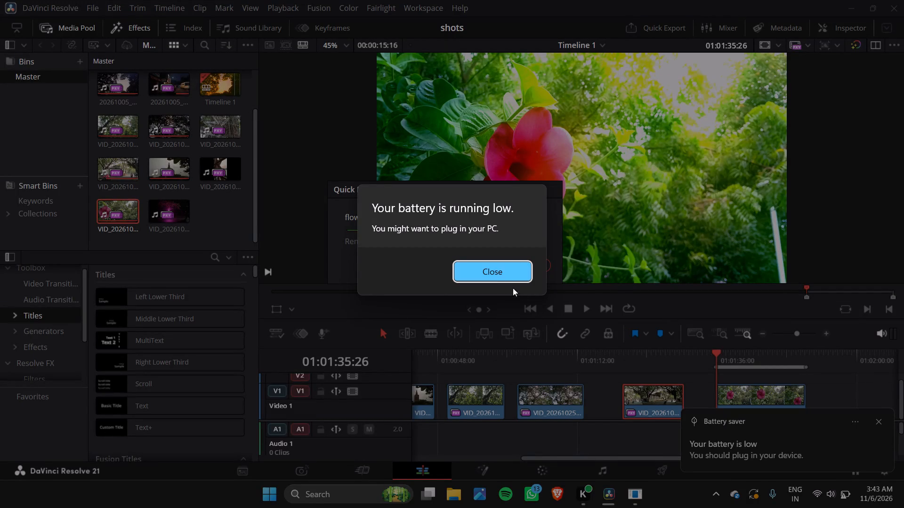
Dismiss the low-battery warning that covers the "flowerdivine" Quick Export progress, leaving the render running.
{"action": "left_click", "coordinate": [506, 268]}
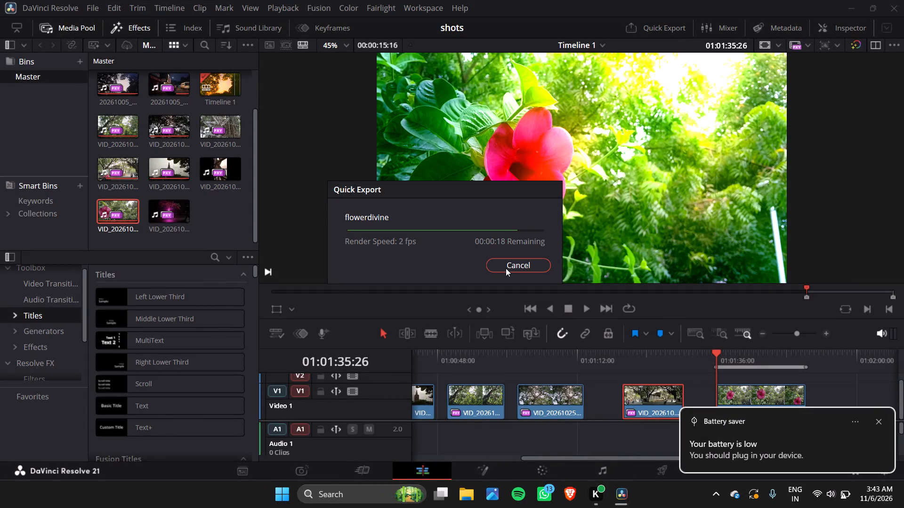
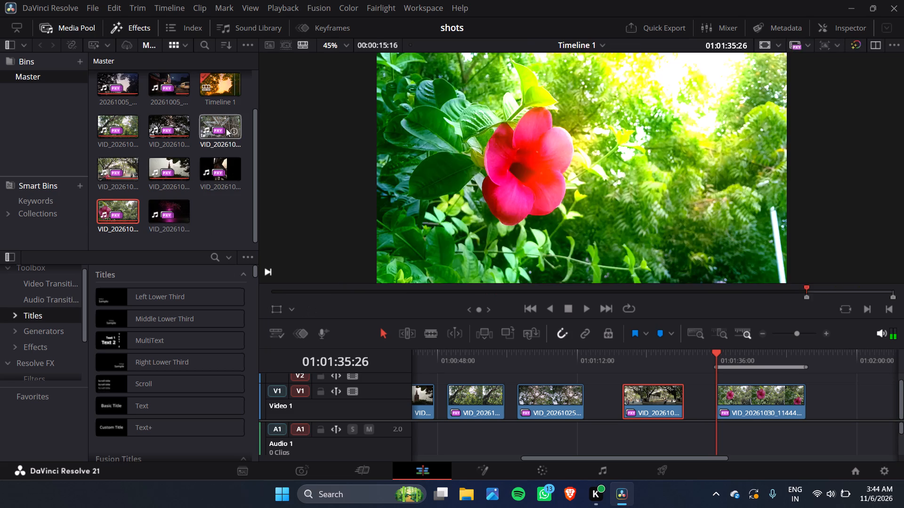
Add the signpost clip from the Media Pool to Video 1 after the pink flower clip, starting near 01:01:58, and delete its audio.
{"action": "left_click_drag", "start_coordinate": [219, 127], "coordinate": [716, 395]}
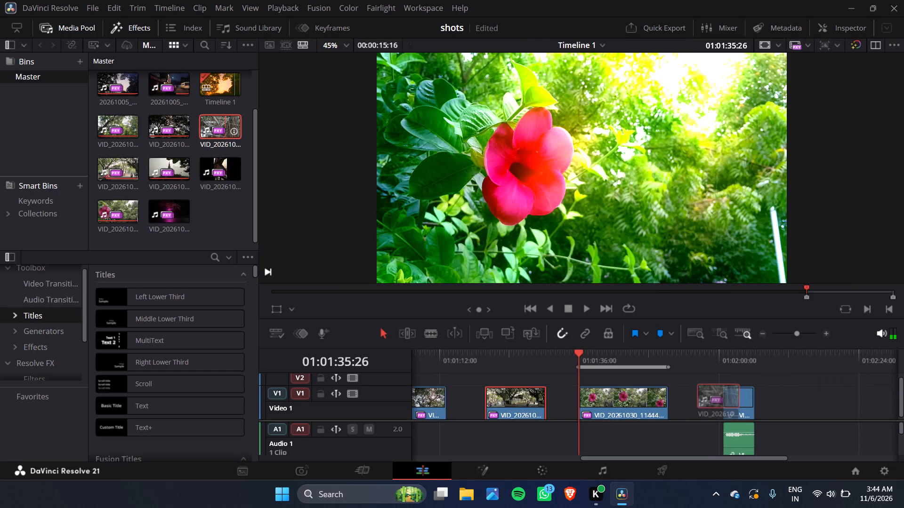
{"action": "left_click_drag", "start_coordinate": [716, 395], "coordinate": [713, 396]}
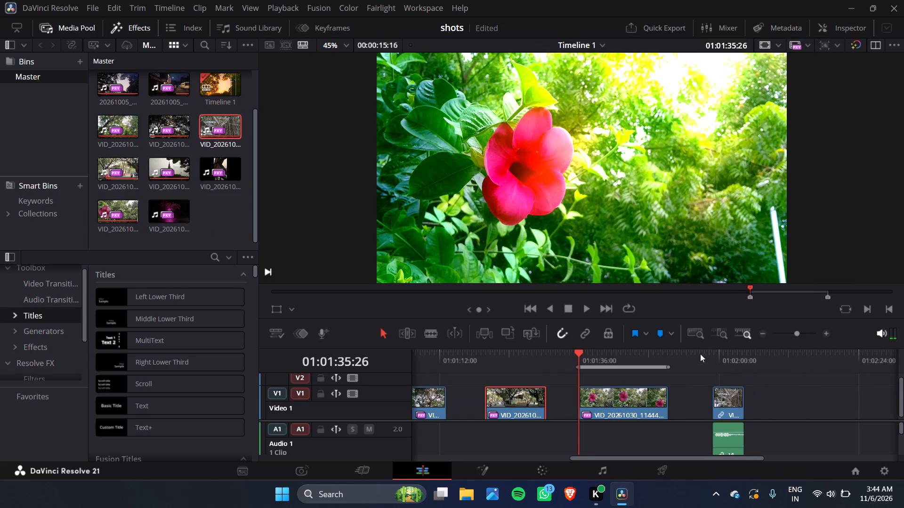
{"action": "left_click", "coordinate": [710, 357]}
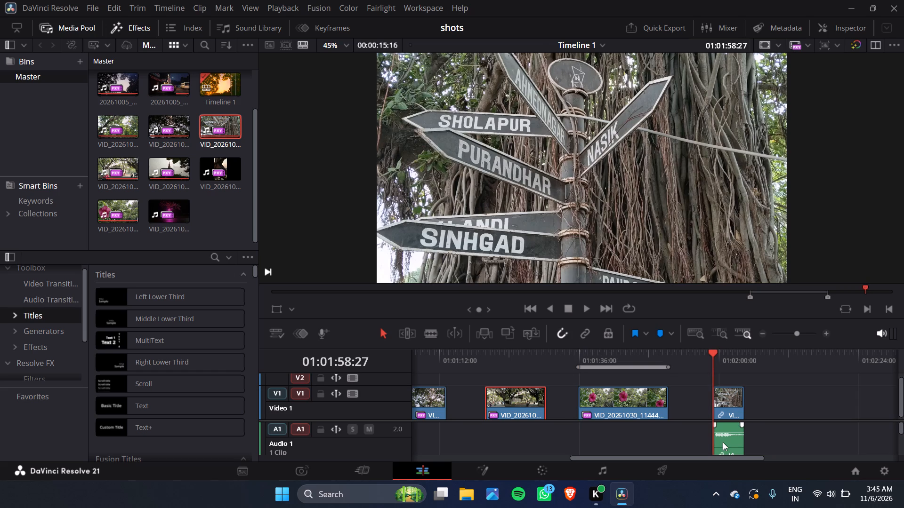
{"action": "left_click", "coordinate": [723, 442]}
{"action": "key", "text": "BackSpace"}
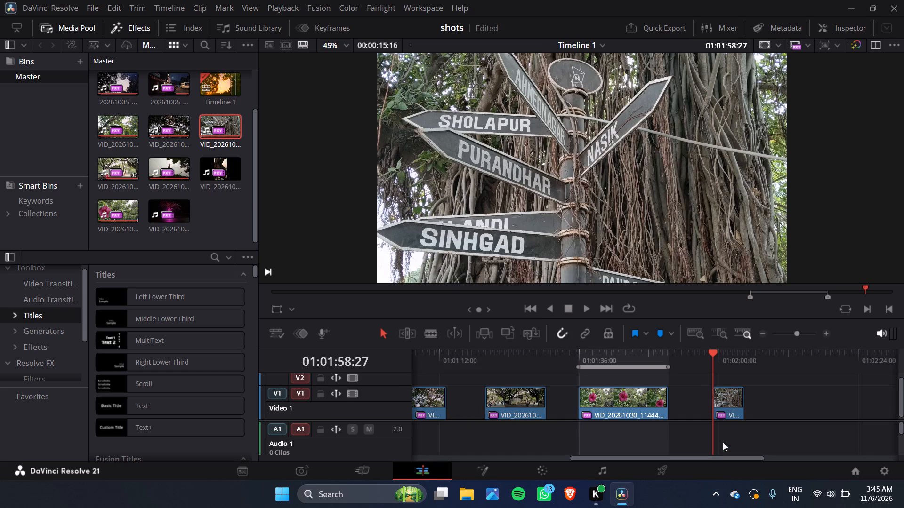
Lower the Windows display brightness slightly, to about four-fifths of its range.
{"action": "left_click", "coordinate": [839, 502]}
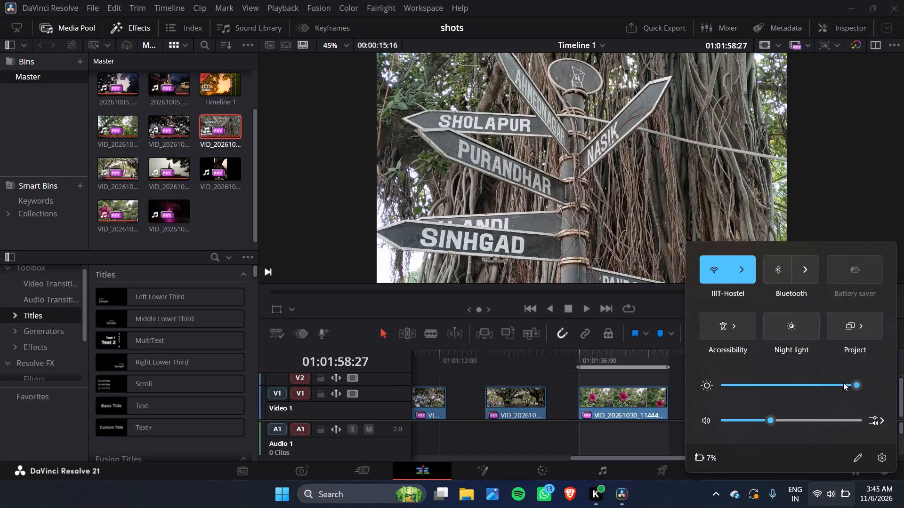
{"action": "left_click", "coordinate": [822, 382]}
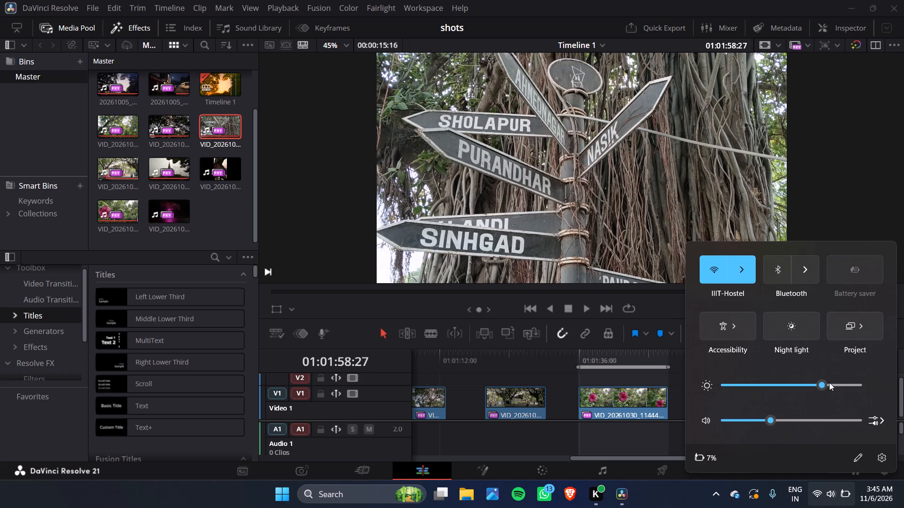
{"action": "left_click", "coordinate": [832, 384]}
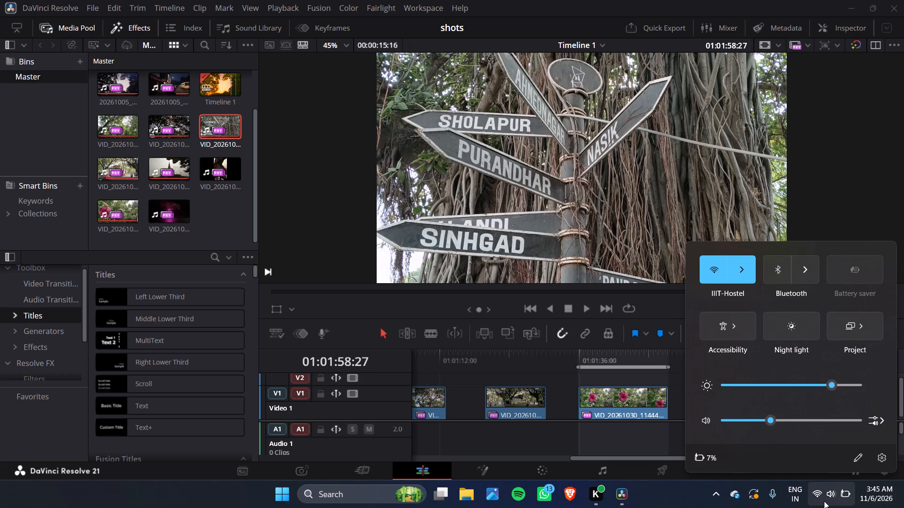
{"action": "left_click", "coordinate": [824, 501]}
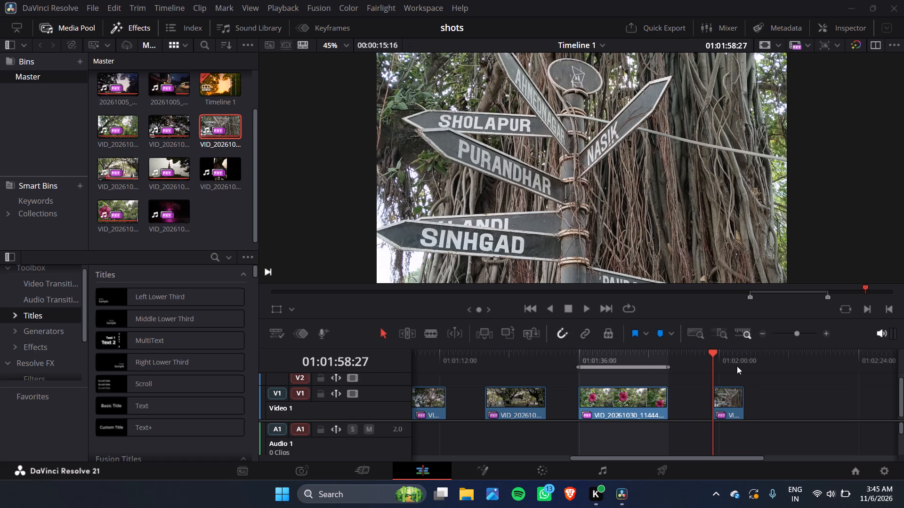
Play the signpost clip on the timeline from its start to its end.
{"action": "left_click", "coordinate": [720, 392]}
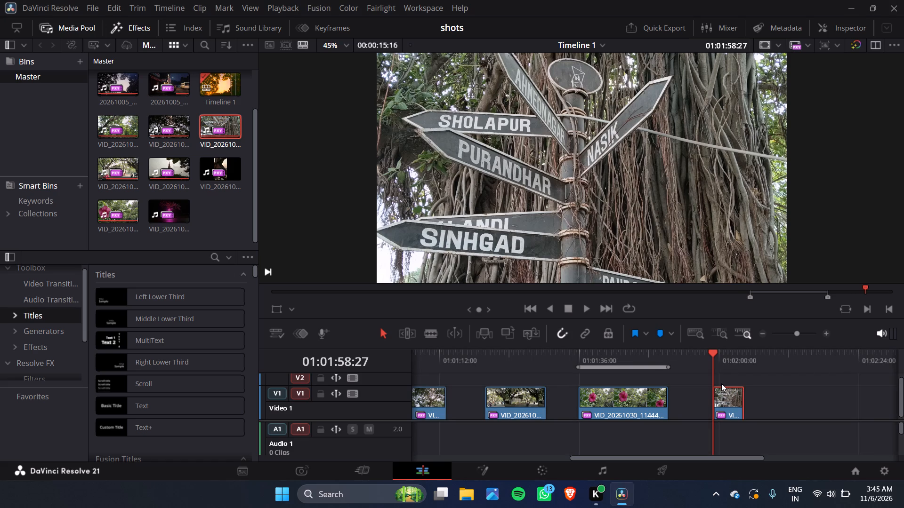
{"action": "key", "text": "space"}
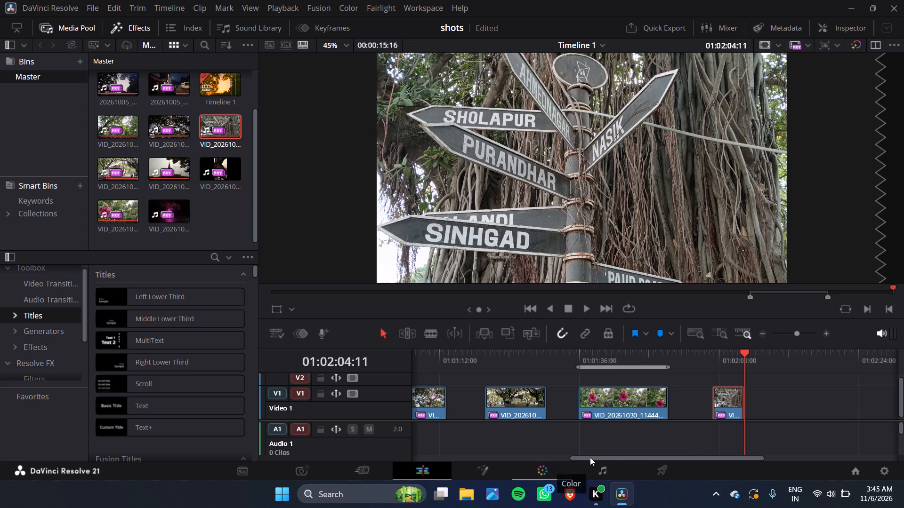
From the signpost clip's first frame, raise the Saturation of its node 01 to 75.10 for color grading.
{"action": "left_click", "coordinate": [551, 470]}
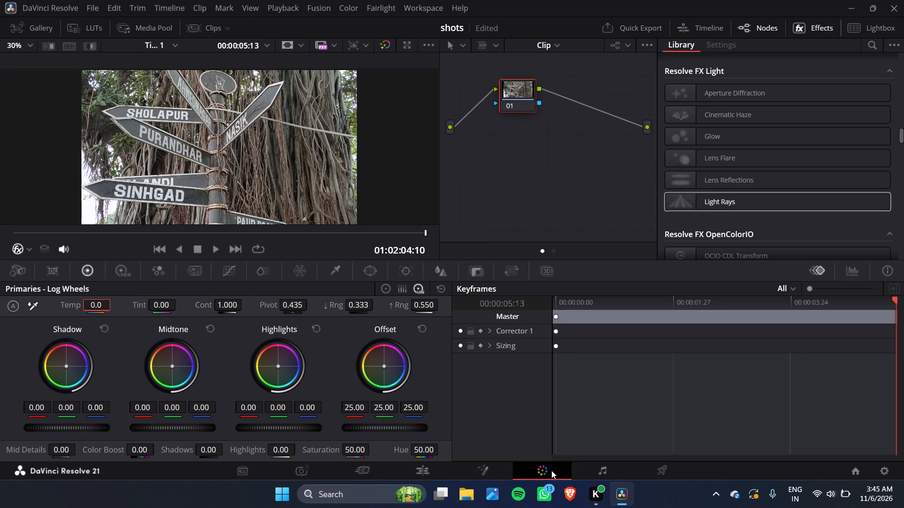
{"action": "left_click", "coordinate": [439, 473]}
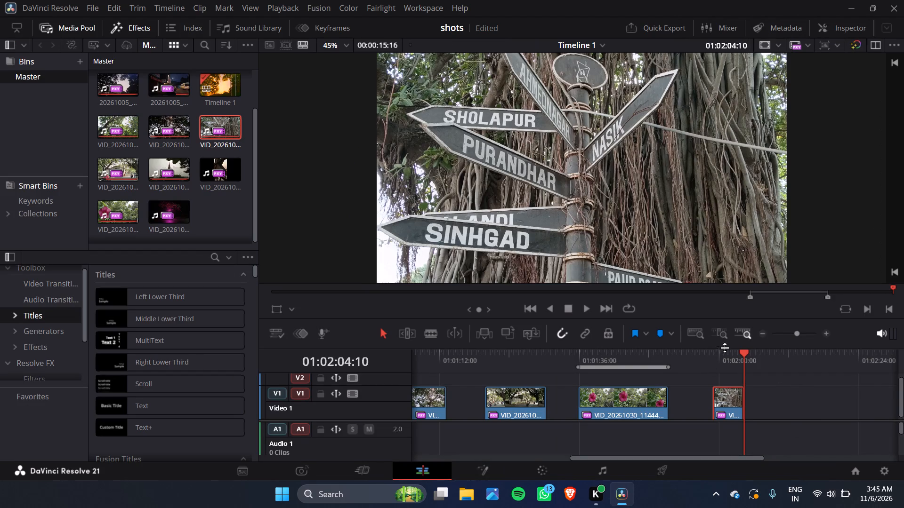
{"action": "left_click", "coordinate": [719, 353]}
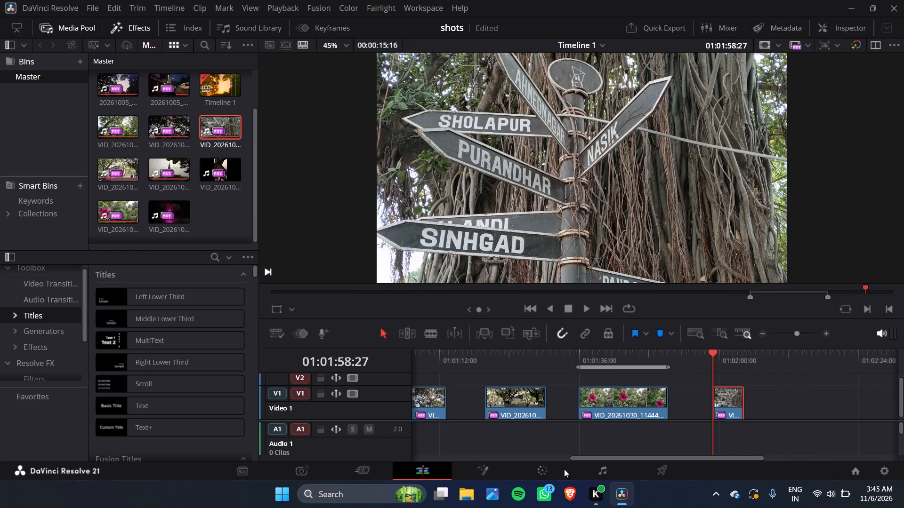
{"action": "left_click", "coordinate": [542, 475]}
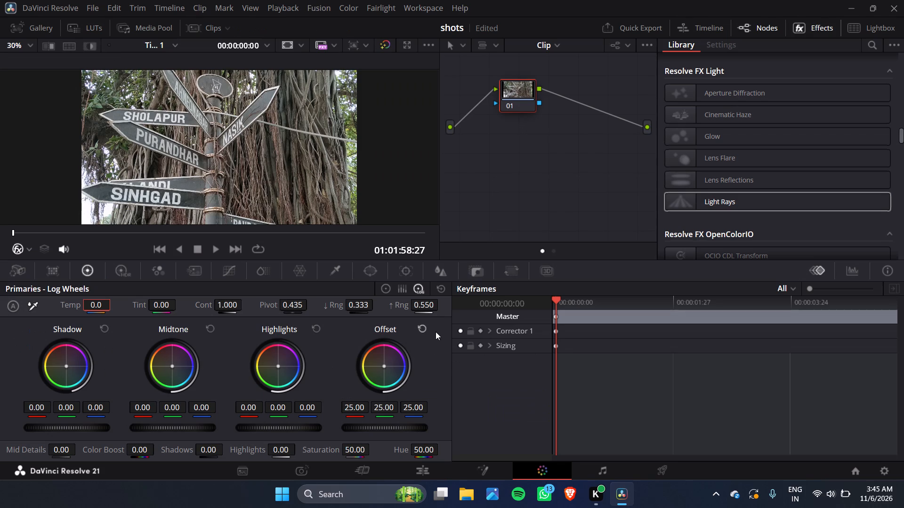
{"action": "left_click_drag", "start_coordinate": [360, 448], "coordinate": [412, 448]}
{"action": "left_click_drag", "start_coordinate": [412, 448], "coordinate": [469, 454]}
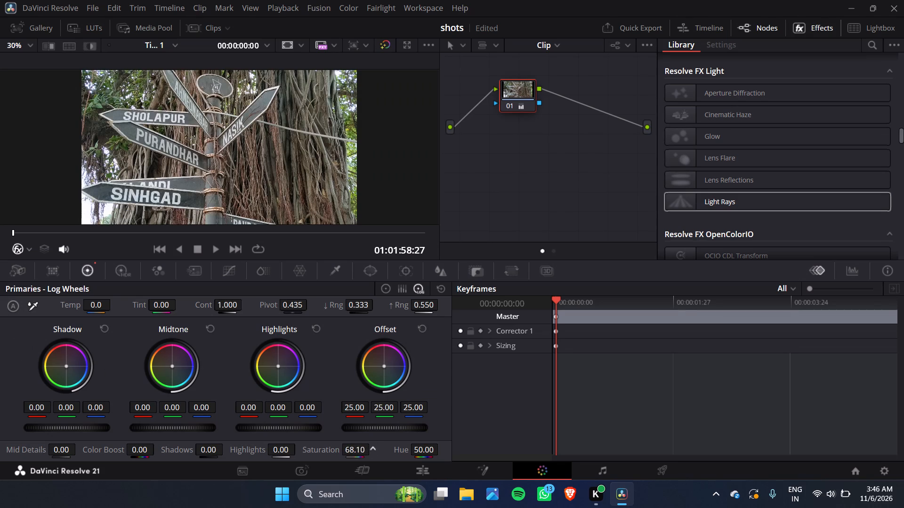
{"action": "left_click_drag", "start_coordinate": [469, 454], "coordinate": [497, 460]}
{"action": "left_click_drag", "start_coordinate": [497, 460], "coordinate": [508, 462]}
Try different Color Boost strengths on the signpost clip's node 01 and settle on 50.00.
{"action": "left_click_drag", "start_coordinate": [141, 451], "coordinate": [287, 464]}
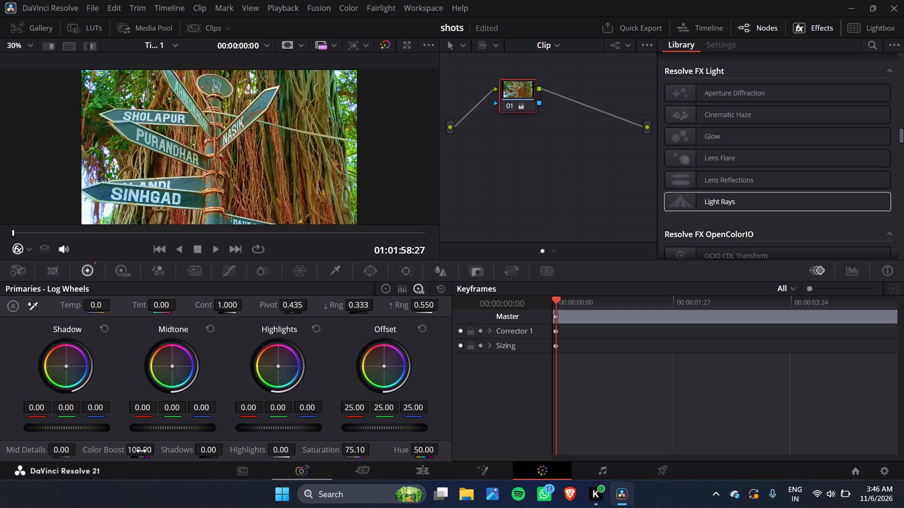
{"action": "left_click", "coordinate": [422, 471]}
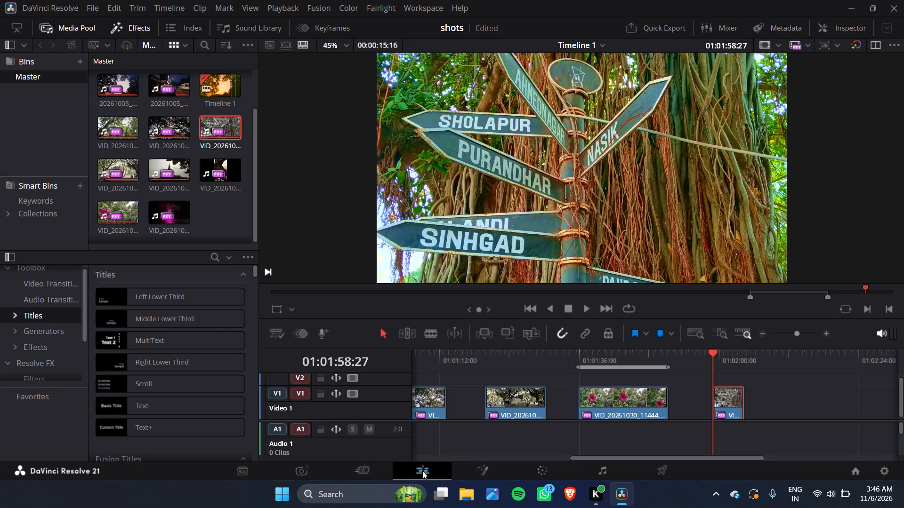
{"action": "left_click", "coordinate": [534, 468]}
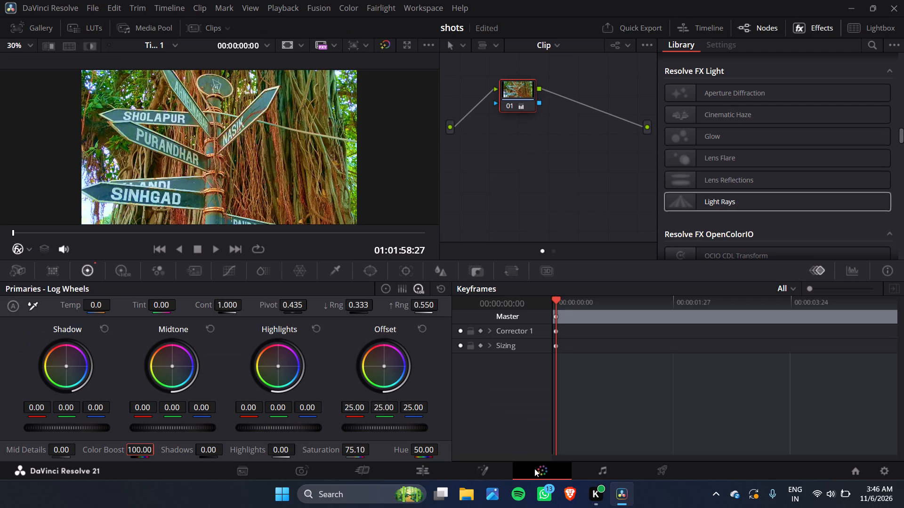
{"action": "left_click_drag", "start_coordinate": [135, 449], "coordinate": [92, 452]}
{"action": "left_click_drag", "start_coordinate": [92, 452], "coordinate": [86, 457]}
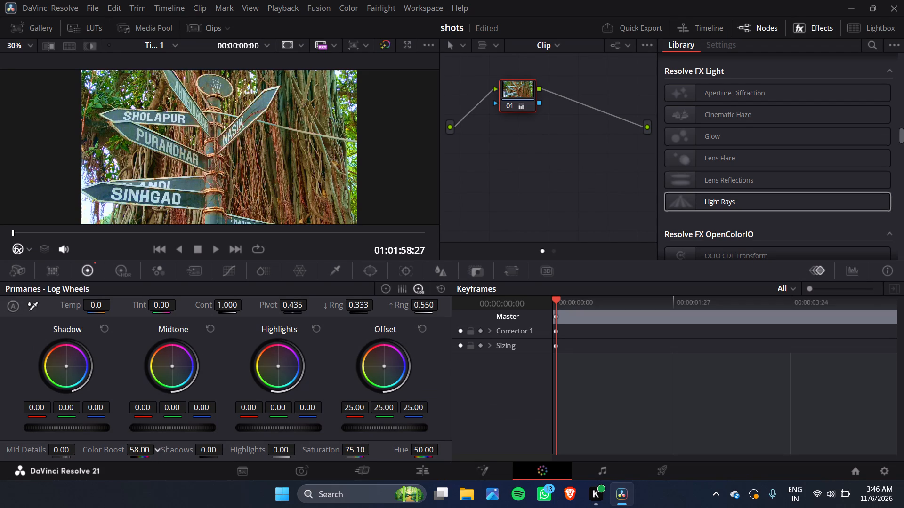
{"action": "left_click_drag", "start_coordinate": [86, 457], "coordinate": [414, 257]}
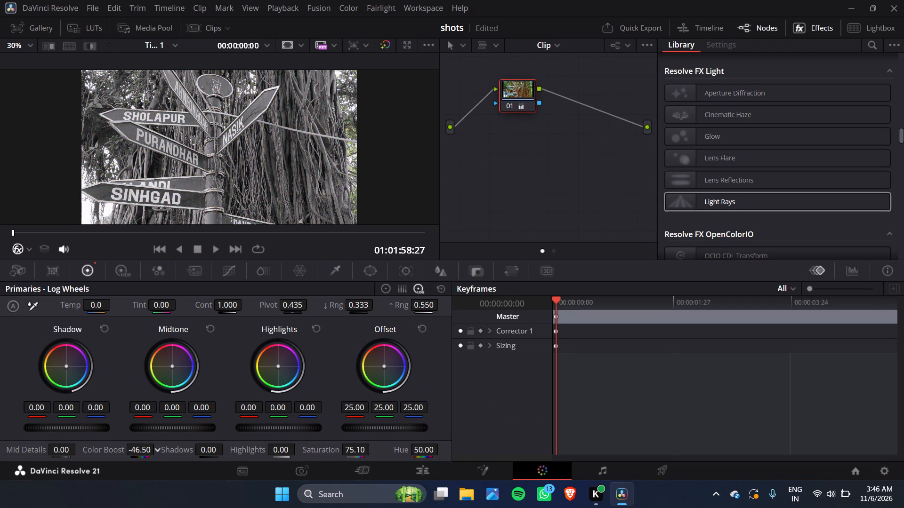
{"action": "left_click_drag", "start_coordinate": [414, 257], "coordinate": [509, 262]}
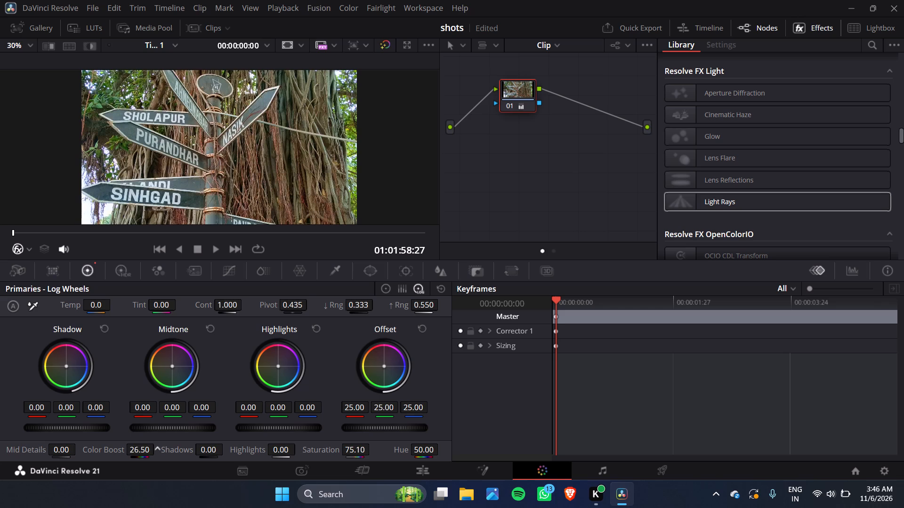
{"action": "left_click_drag", "start_coordinate": [509, 262], "coordinate": [558, 269]}
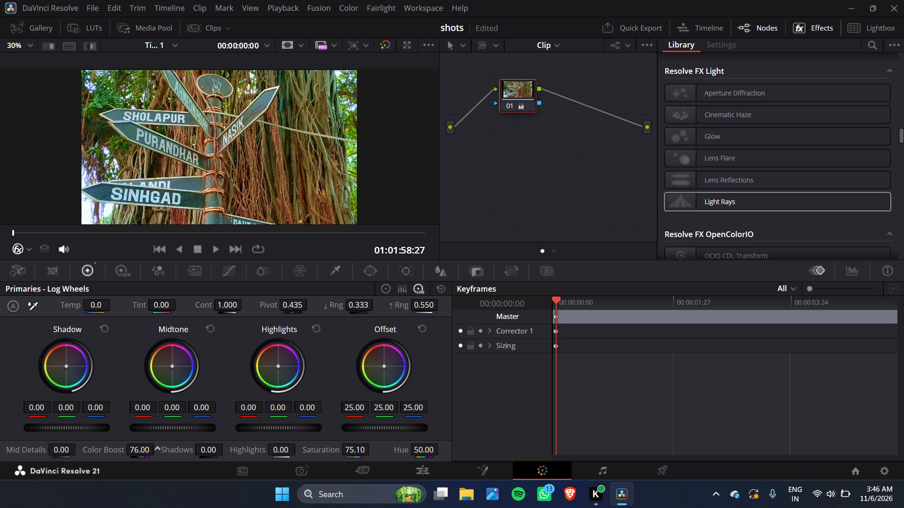
{"action": "left_click_drag", "start_coordinate": [558, 269], "coordinate": [564, 273]}
{"action": "left_click_drag", "start_coordinate": [564, 273], "coordinate": [564, 274]}
{"action": "left_click_drag", "start_coordinate": [136, 449], "coordinate": [113, 450]}
{"action": "left_click_drag", "start_coordinate": [113, 450], "coordinate": [110, 450]}
{"action": "left_click_drag", "start_coordinate": [110, 450], "coordinate": [104, 453]}
{"action": "left_click_drag", "start_coordinate": [104, 453], "coordinate": [99, 453]}
Compare the signpost clip without and with its grade by disabling and re-enabling node 01.
{"action": "left_click", "coordinate": [507, 103]}
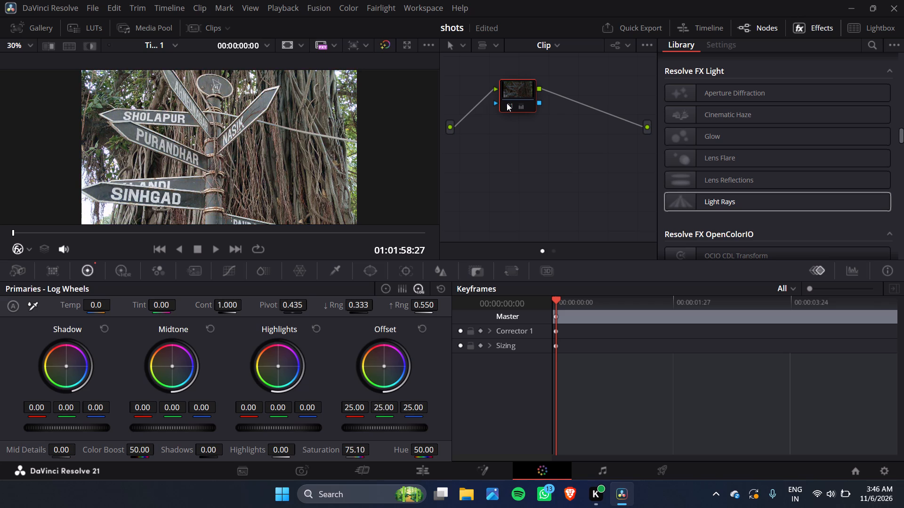
{"action": "left_click", "coordinate": [507, 103]}
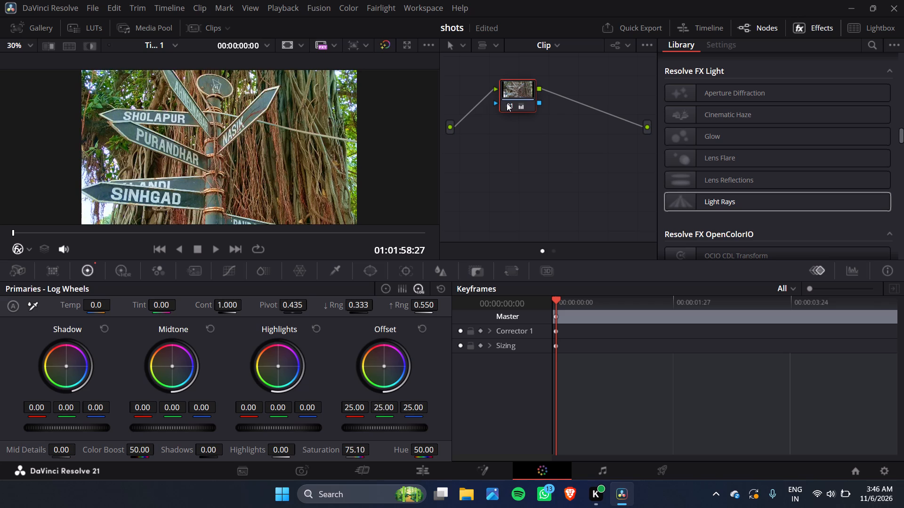
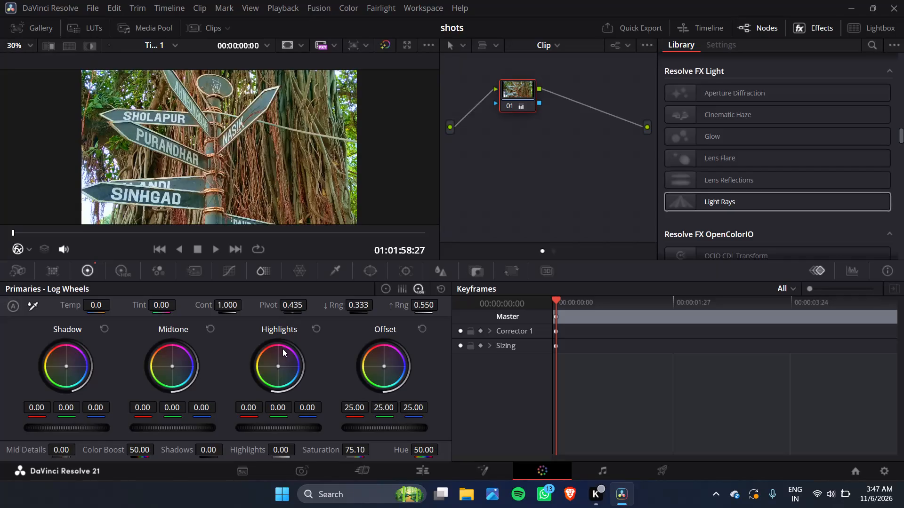
Unlink the custom curve channels on node 01 and add midtone, highlight and shadow control points to the luma (Y) curve.
{"action": "left_click", "coordinate": [221, 270]}
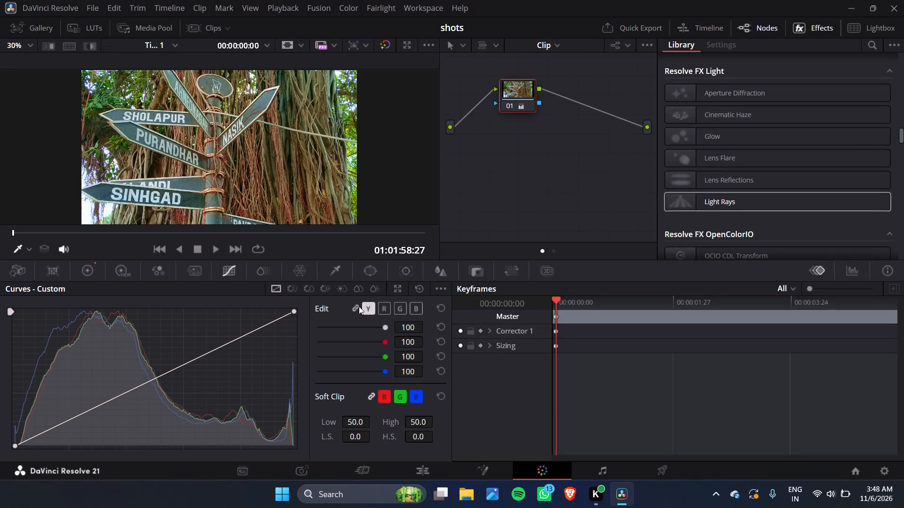
{"action": "left_click", "coordinate": [358, 307]}
{"action": "left_click", "coordinate": [150, 381]}
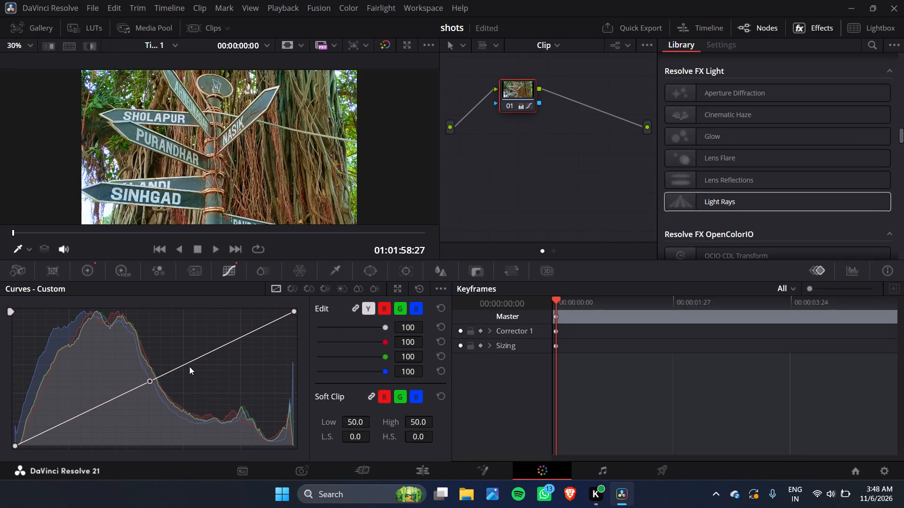
{"action": "left_click", "coordinate": [353, 304]}
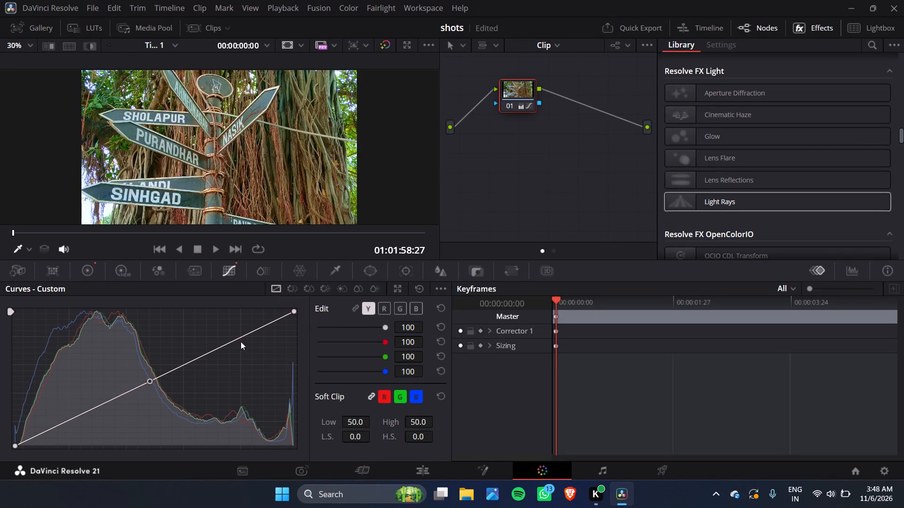
{"action": "left_click", "coordinate": [234, 337]}
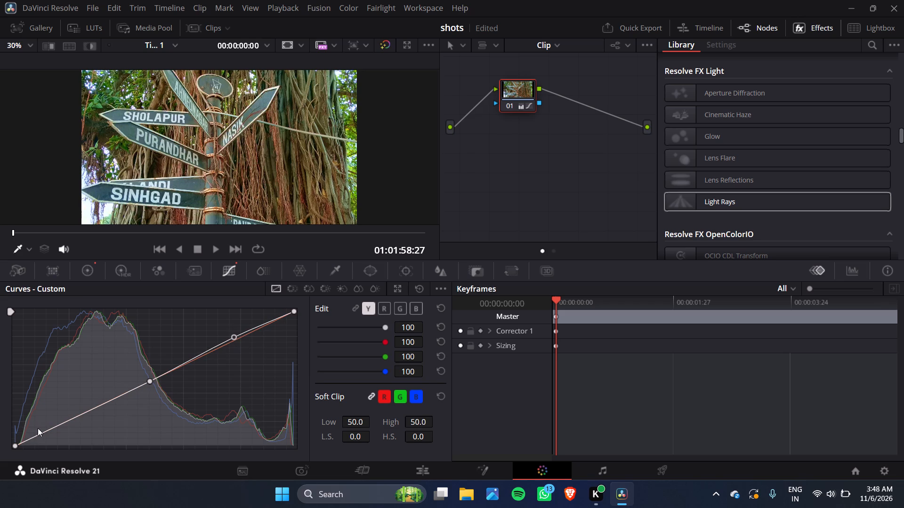
{"action": "left_click", "coordinate": [59, 422]}
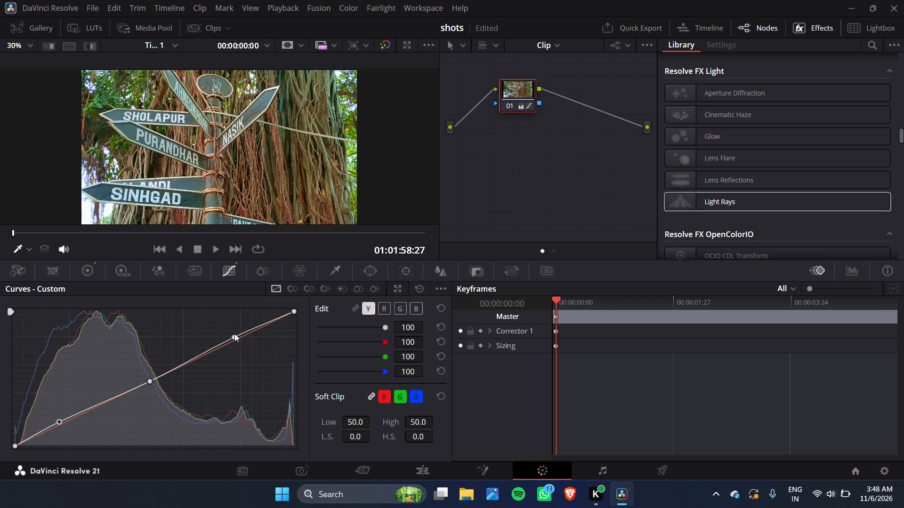
Shape node 01's luma curve into a gentle S by raising the highlight point slightly and lowering the shadow point.
{"action": "left_click", "coordinate": [234, 333]}
{"action": "left_click_drag", "start_coordinate": [234, 336], "coordinate": [229, 329]}
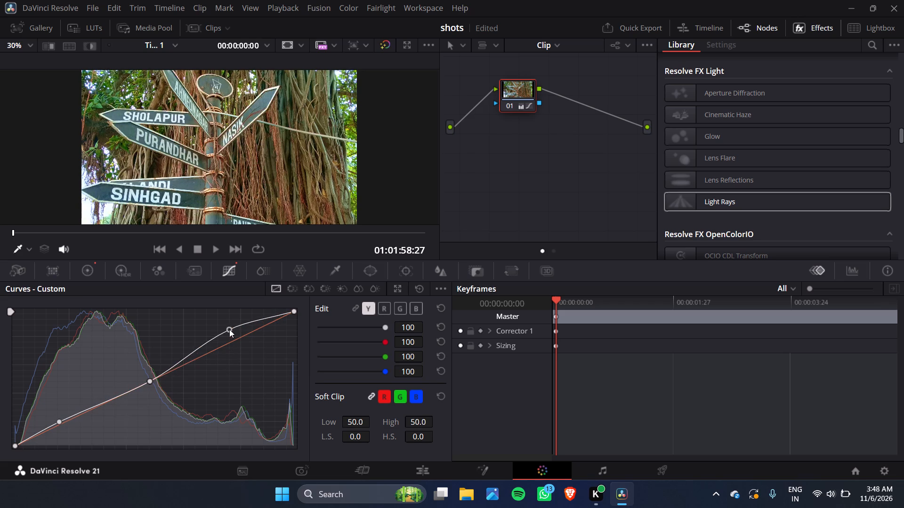
{"action": "left_click_drag", "start_coordinate": [229, 329], "coordinate": [236, 331]}
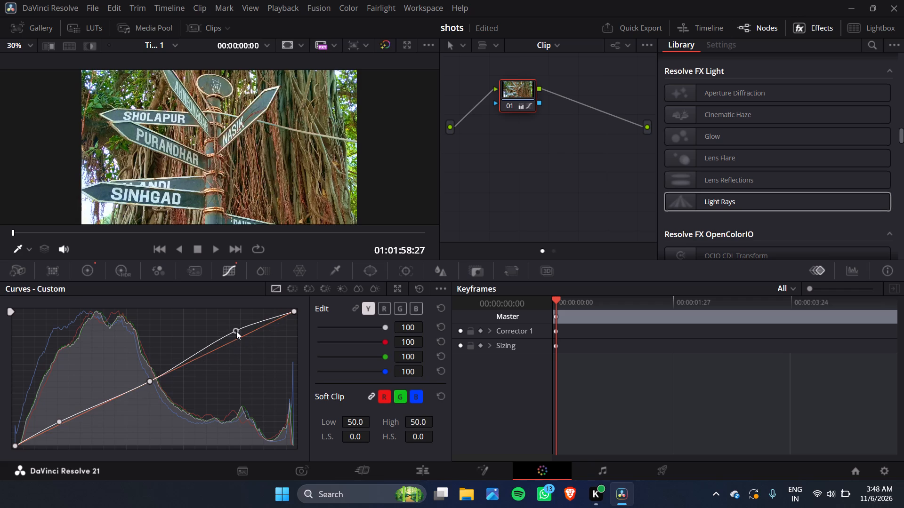
{"action": "left_click_drag", "start_coordinate": [236, 331], "coordinate": [238, 334]}
{"action": "left_click_drag", "start_coordinate": [58, 419], "coordinate": [68, 430]}
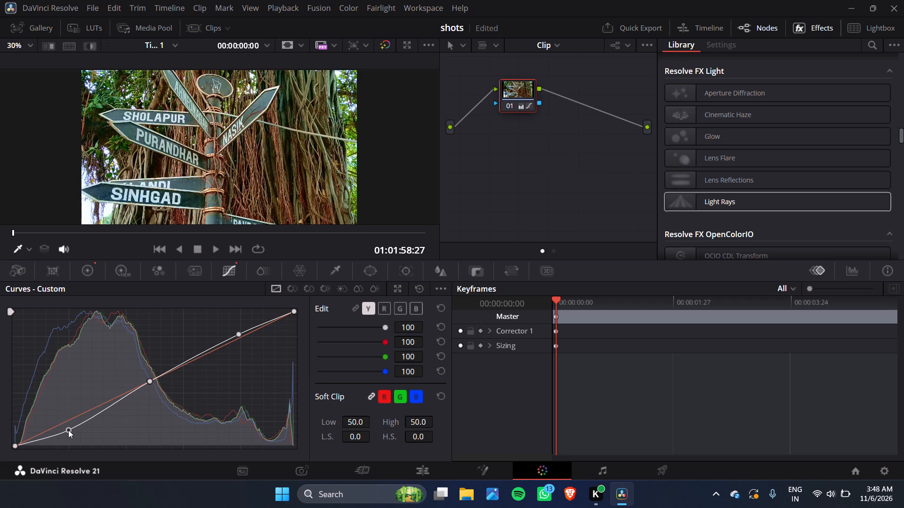
{"action": "left_click_drag", "start_coordinate": [68, 430], "coordinate": [62, 429]}
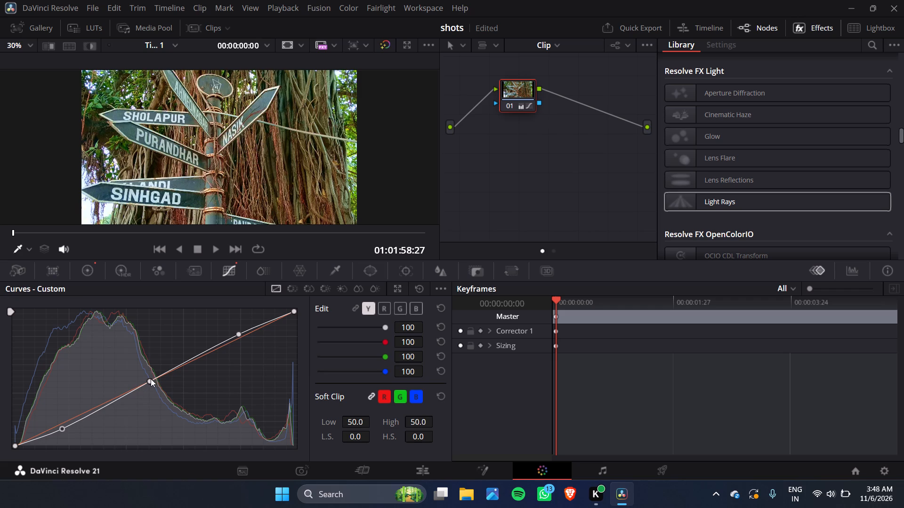
Fine-tune node 01's luma curve: midtone point just below the diagonal, shadow point slightly lower, and black point shifted inward along the base.
{"action": "left_click_drag", "start_coordinate": [151, 379], "coordinate": [165, 393]}
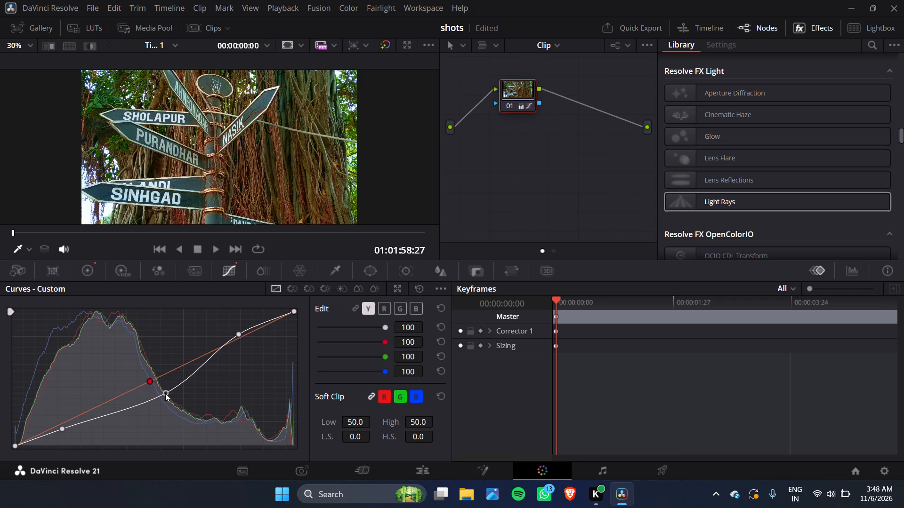
{"action": "left_click_drag", "start_coordinate": [165, 393], "coordinate": [164, 391]}
{"action": "left_click_drag", "start_coordinate": [164, 391], "coordinate": [153, 383]}
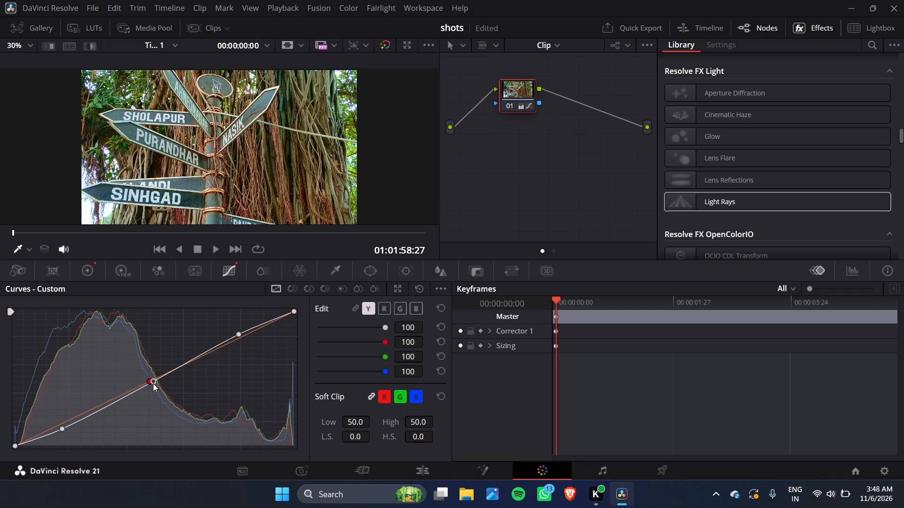
{"action": "left_click_drag", "start_coordinate": [153, 383], "coordinate": [150, 383]}
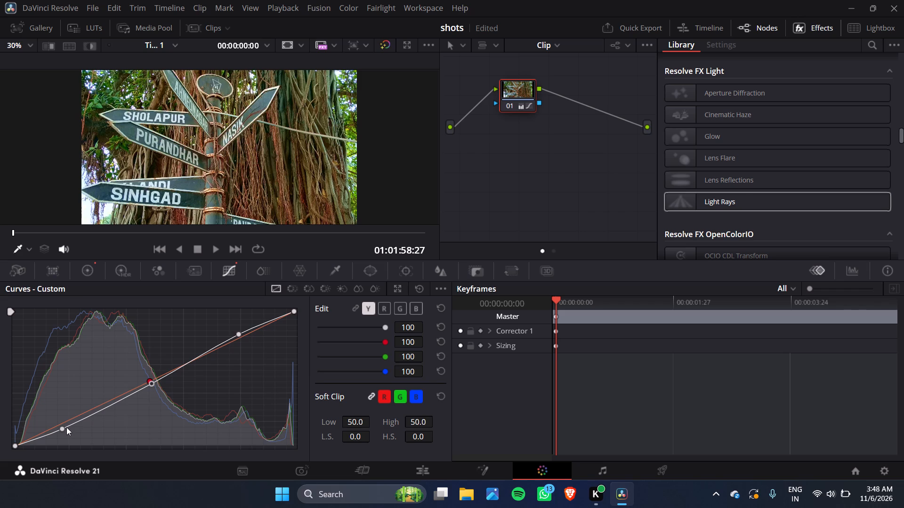
{"action": "left_click_drag", "start_coordinate": [62, 427], "coordinate": [62, 431]}
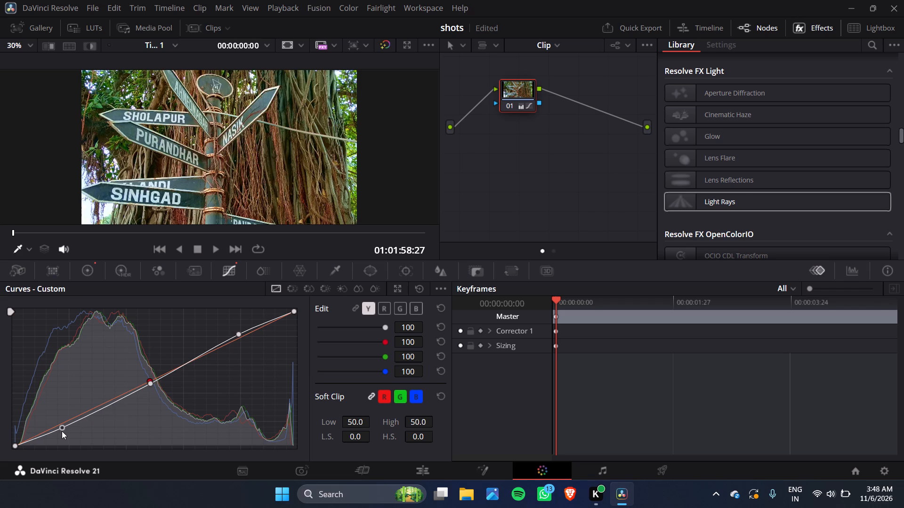
{"action": "left_click_drag", "start_coordinate": [62, 431], "coordinate": [62, 432]}
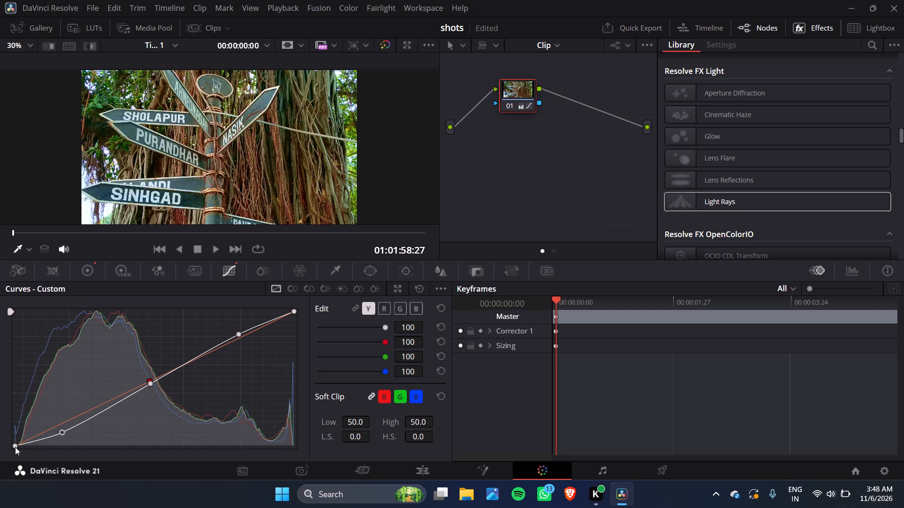
{"action": "left_click_drag", "start_coordinate": [15, 447], "coordinate": [24, 447]}
{"action": "left_click_drag", "start_coordinate": [24, 447], "coordinate": [25, 447]}
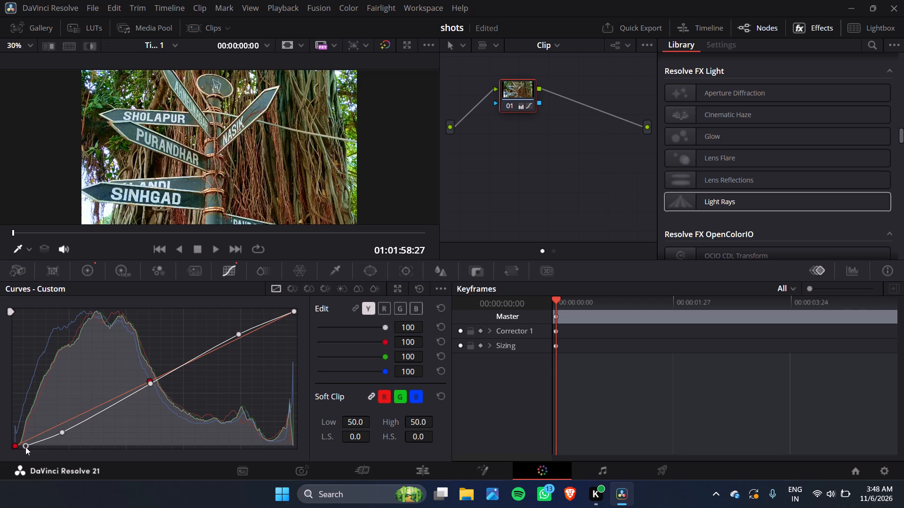
Return to the Primaries log wheels and add a parallel node 02 alongside node 01.
{"action": "left_click", "coordinate": [91, 262]}
{"action": "right_click", "coordinate": [521, 95]}
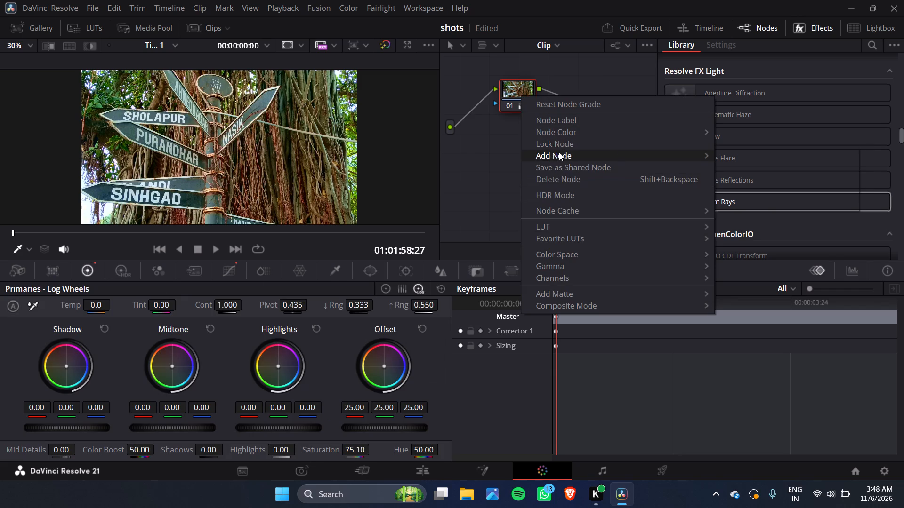
{"action": "left_click", "coordinate": [776, 178]}
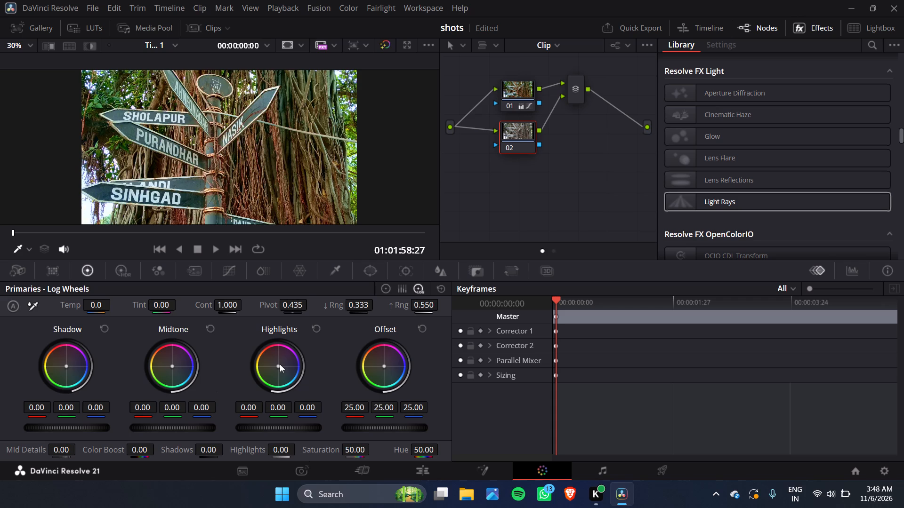
Warm node 02's Highlights log wheel toward yellow-orange, settling on about red 0.12, green 0.02 and blue -0.51.
{"action": "left_click_drag", "start_coordinate": [280, 364], "coordinate": [234, 349]}
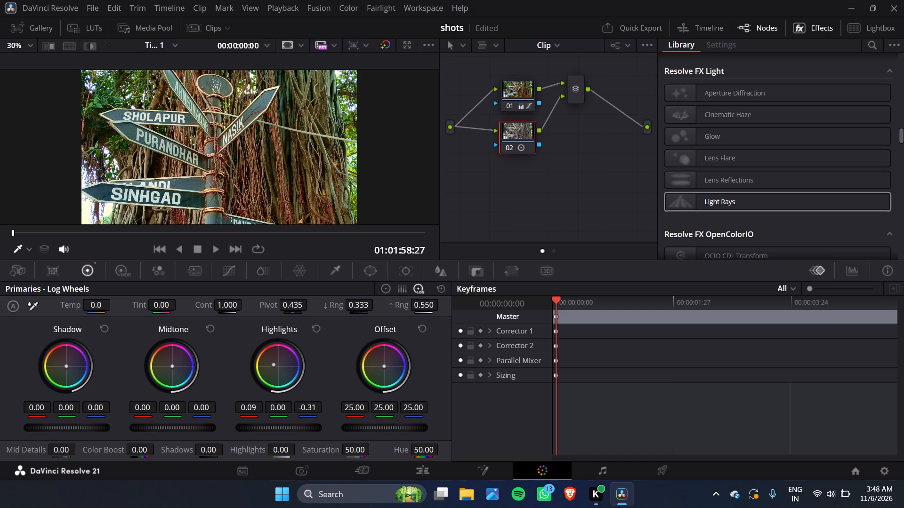
{"action": "left_click_drag", "start_coordinate": [234, 349], "coordinate": [122, 317]}
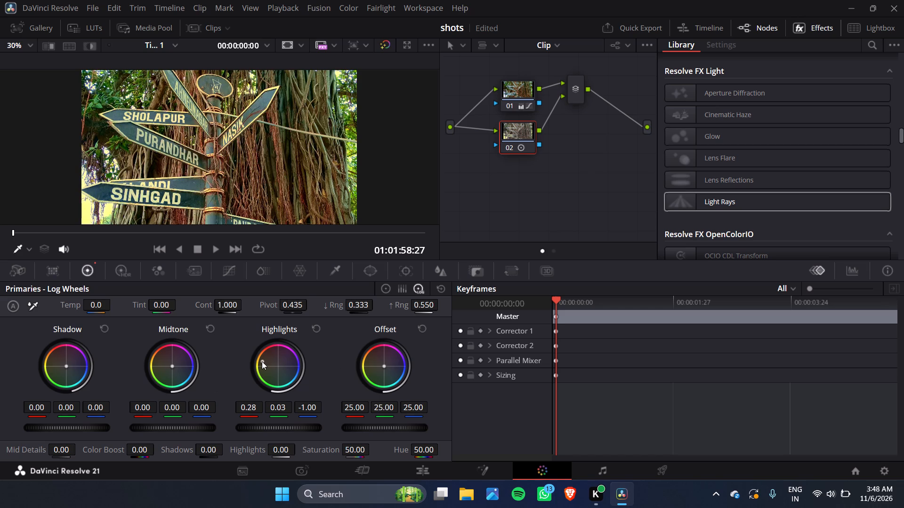
{"action": "left_click_drag", "start_coordinate": [262, 361], "coordinate": [251, 339]}
{"action": "left_click_drag", "start_coordinate": [251, 339], "coordinate": [349, 390]}
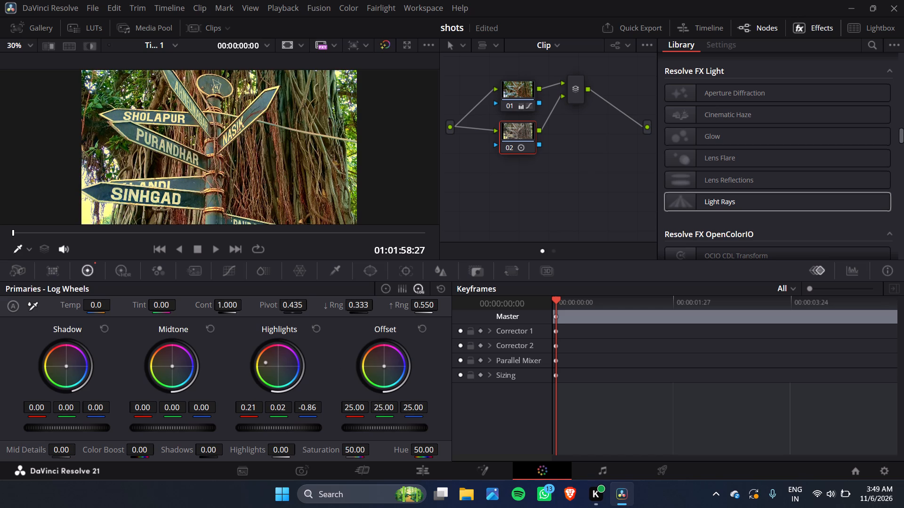
{"action": "left_click_drag", "start_coordinate": [349, 390], "coordinate": [357, 393]}
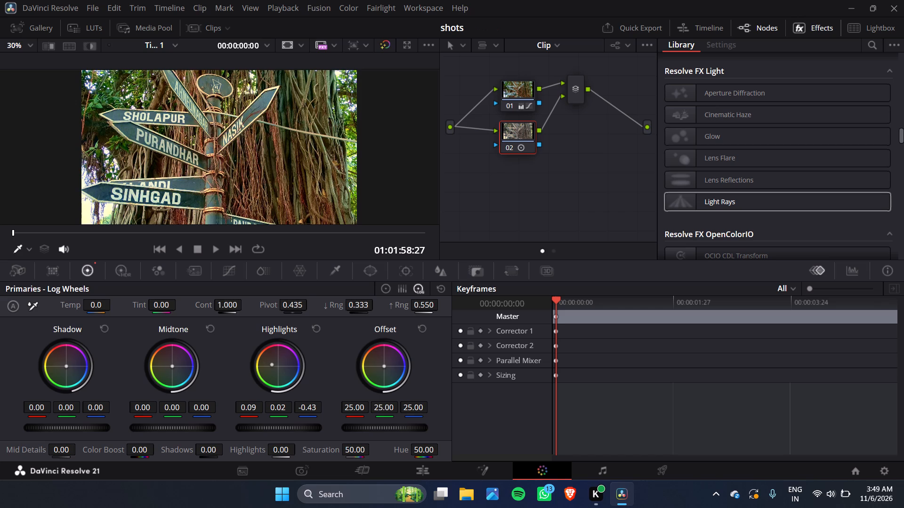
{"action": "left_click_drag", "start_coordinate": [357, 393], "coordinate": [353, 383]}
{"action": "left_click_drag", "start_coordinate": [353, 383], "coordinate": [350, 420]}
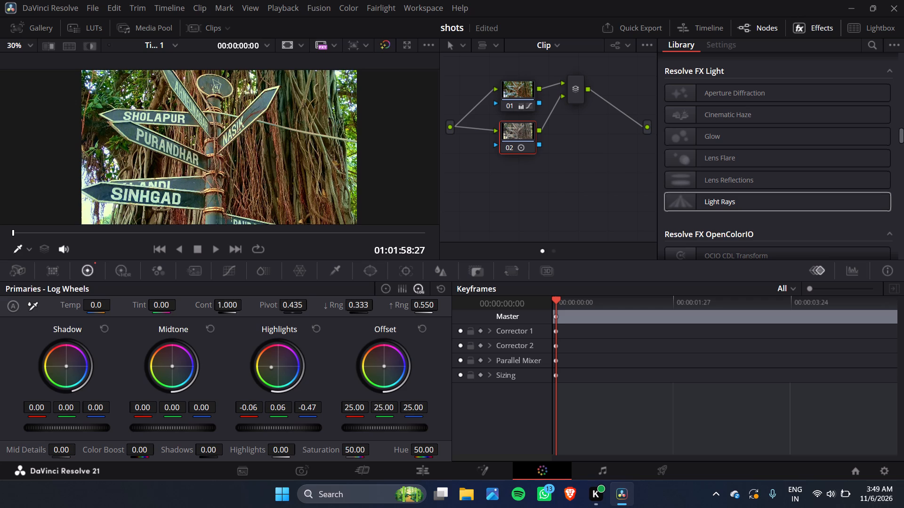
{"action": "left_click_drag", "start_coordinate": [350, 420], "coordinate": [345, 389]}
Try warm and cool tints on node 02's Midtone log wheel and settle near neutral, at red 0.00, green 0.00, blue -0.02.
{"action": "left_click_drag", "start_coordinate": [170, 363], "coordinate": [124, 360]}
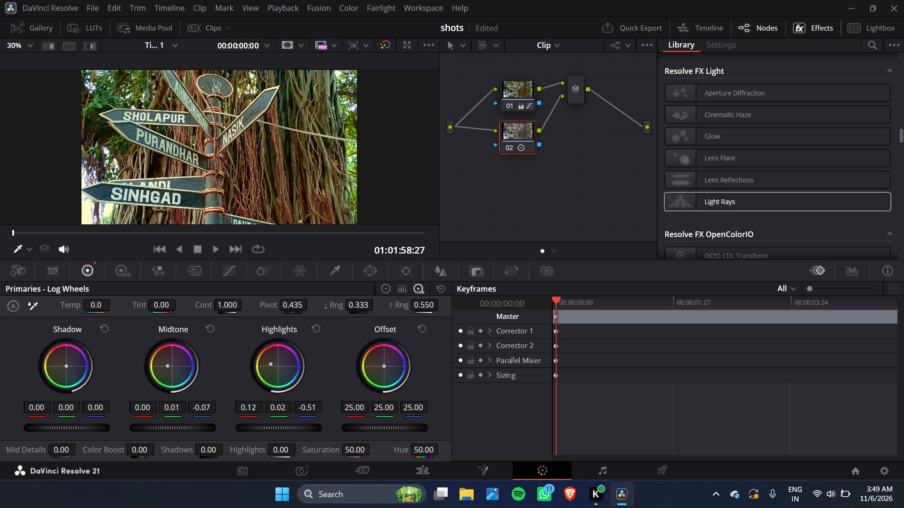
{"action": "left_click_drag", "start_coordinate": [124, 360], "coordinate": [103, 351]}
{"action": "left_click_drag", "start_coordinate": [103, 351], "coordinate": [105, 351]}
{"action": "left_click_drag", "start_coordinate": [105, 351], "coordinate": [212, 373]}
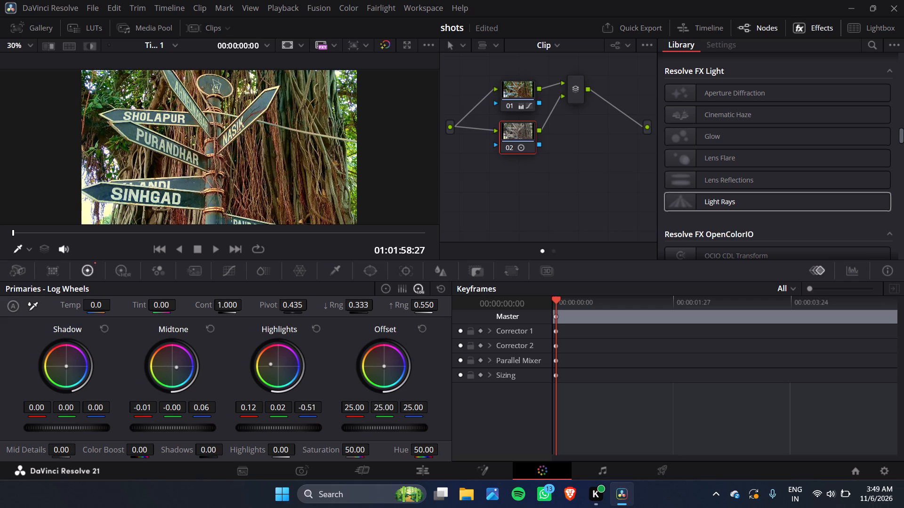
{"action": "left_click_drag", "start_coordinate": [212, 373], "coordinate": [159, 360]}
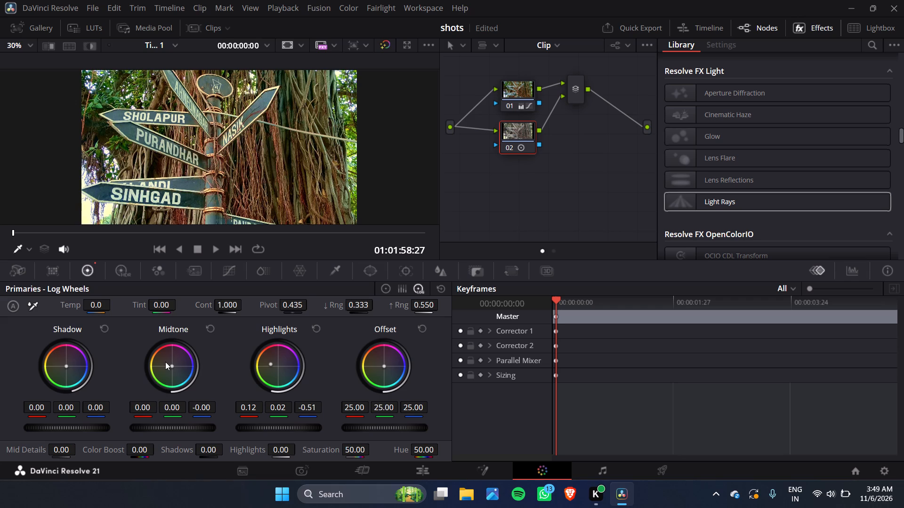
Try a blue tint on node 02's Shadow log wheel and settle on slightly warm: red 0.03, green -0.01, blue -0.04.
{"action": "left_click_drag", "start_coordinate": [65, 364], "coordinate": [110, 368]}
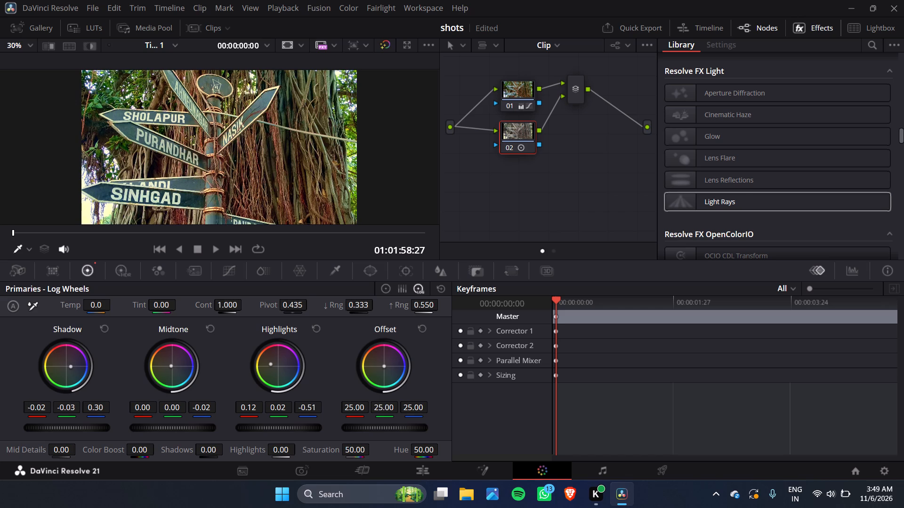
{"action": "left_click_drag", "start_coordinate": [110, 368], "coordinate": [60, 358]}
Try blue, yellow and green tints on node 02's Shadow log wheel and settle on cool blue: red -0.23, green 0.01, blue 0.54.
{"action": "left_click_drag", "start_coordinate": [65, 365], "coordinate": [97, 375]}
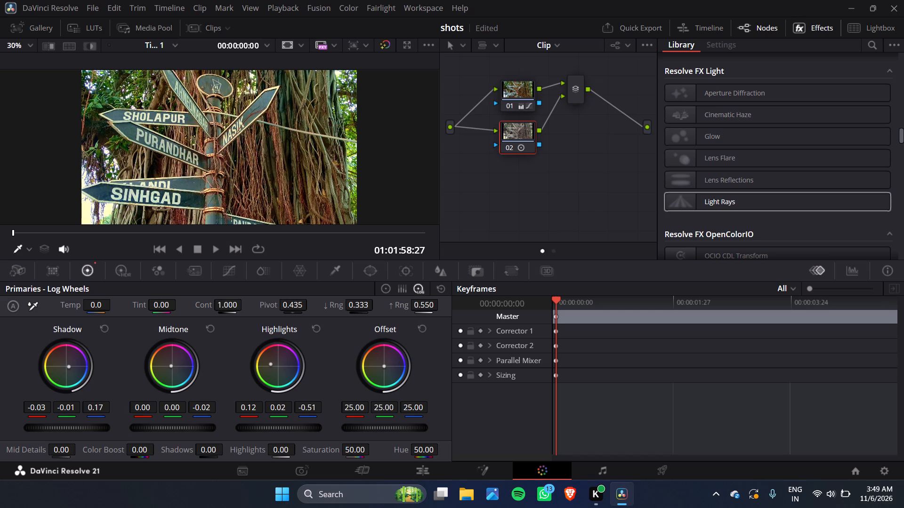
{"action": "left_click_drag", "start_coordinate": [97, 375], "coordinate": [96, 373]}
{"action": "left_click_drag", "start_coordinate": [96, 373], "coordinate": [102, 375]}
{"action": "left_click_drag", "start_coordinate": [102, 375], "coordinate": [122, 398]}
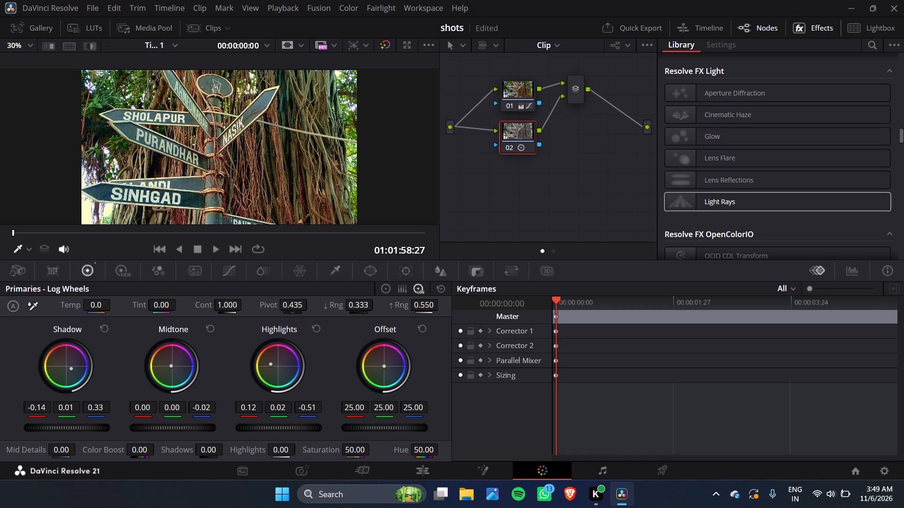
{"action": "left_click_drag", "start_coordinate": [122, 398], "coordinate": [347, 235]}
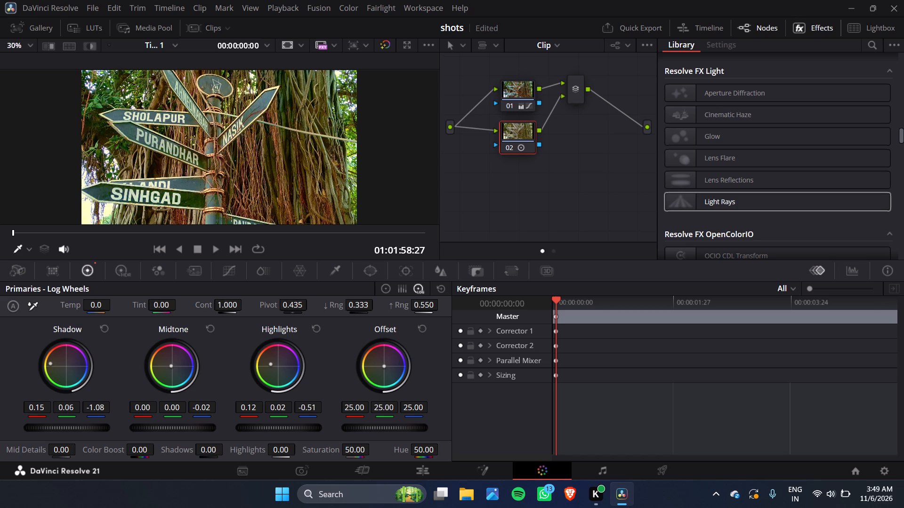
{"action": "left_click_drag", "start_coordinate": [347, 235], "coordinate": [343, 307]}
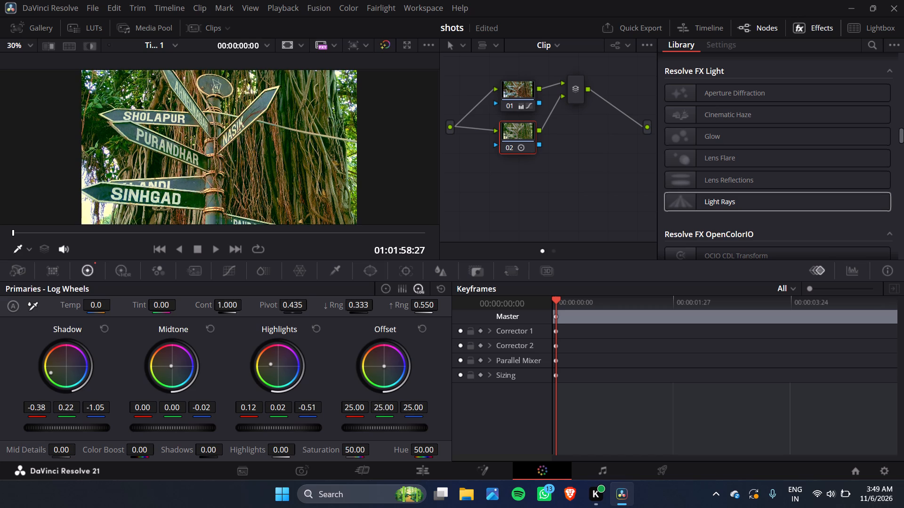
{"action": "left_click_drag", "start_coordinate": [343, 307], "coordinate": [586, 281]}
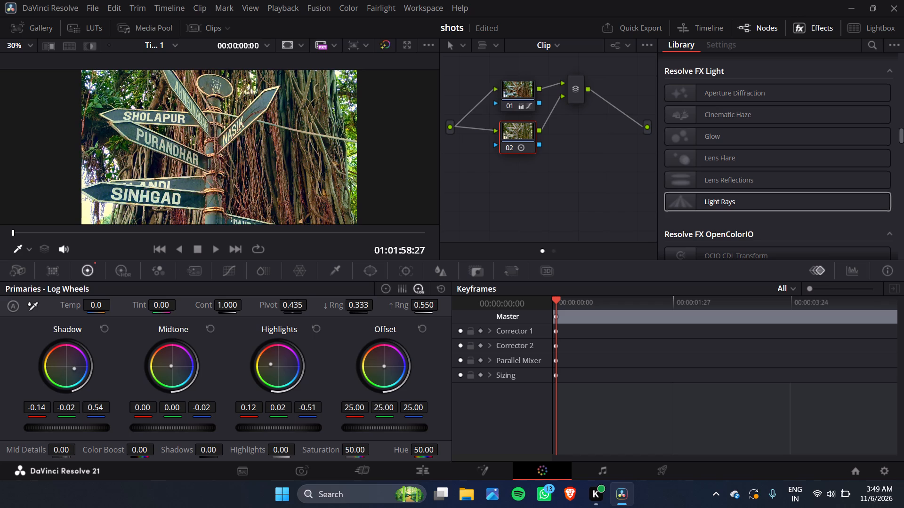
{"action": "left_click_drag", "start_coordinate": [586, 281], "coordinate": [584, 297]}
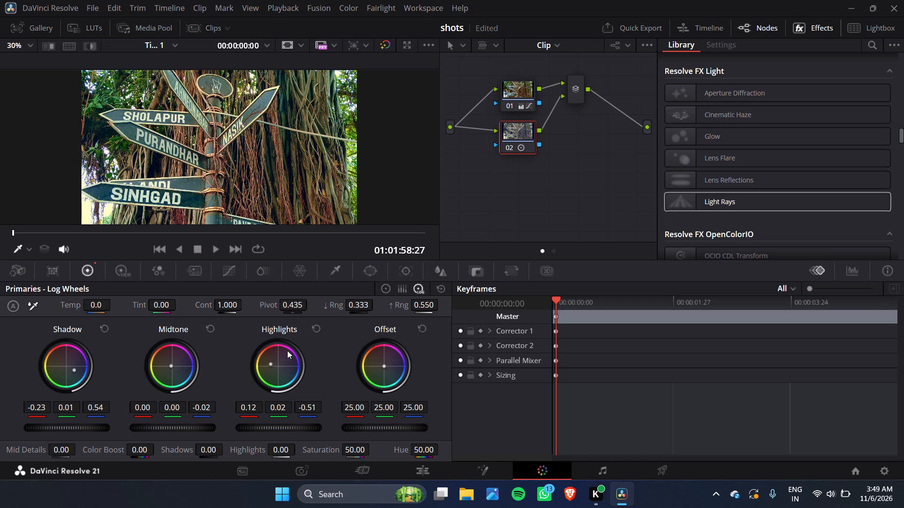
Try a stronger yellow on node 02's Highlights log wheel and settle on red 0.17, green 0.00, blue -0.48.
{"action": "left_click_drag", "start_coordinate": [271, 364], "coordinate": [103, 327]}
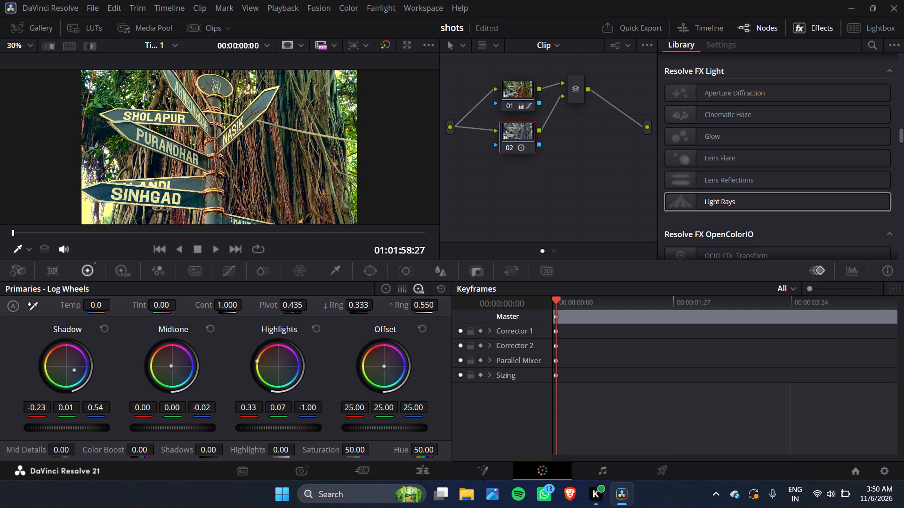
{"action": "left_click_drag", "start_coordinate": [103, 327], "coordinate": [275, 355]}
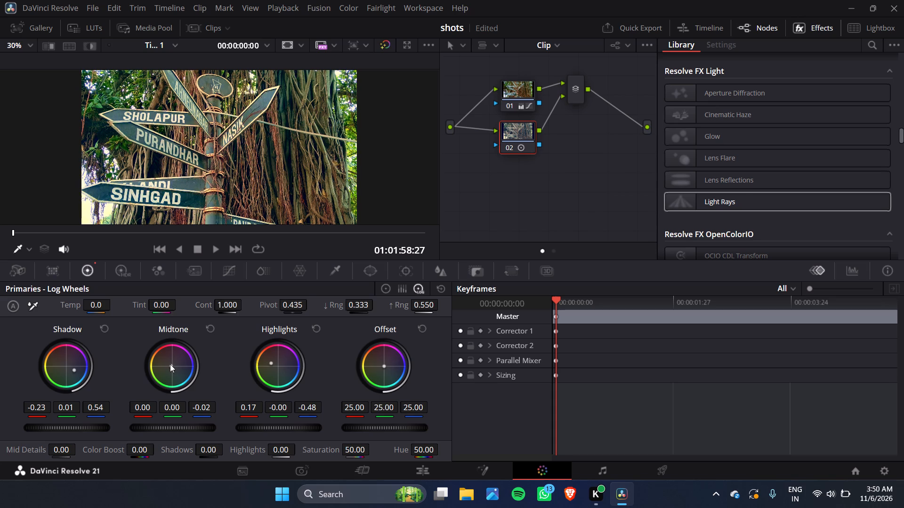
Warm node 02's Midtone log wheel slightly toward yellow, to red 0.03, green 0.01, blue -0.22.
{"action": "left_click_drag", "start_coordinate": [170, 364], "coordinate": [160, 364]}
{"action": "left_click_drag", "start_coordinate": [160, 364], "coordinate": [451, 257]}
Add a third parallel node from node 02 and apply the Resolve FX Glow effect to it.
{"action": "right_click", "coordinate": [517, 127]}
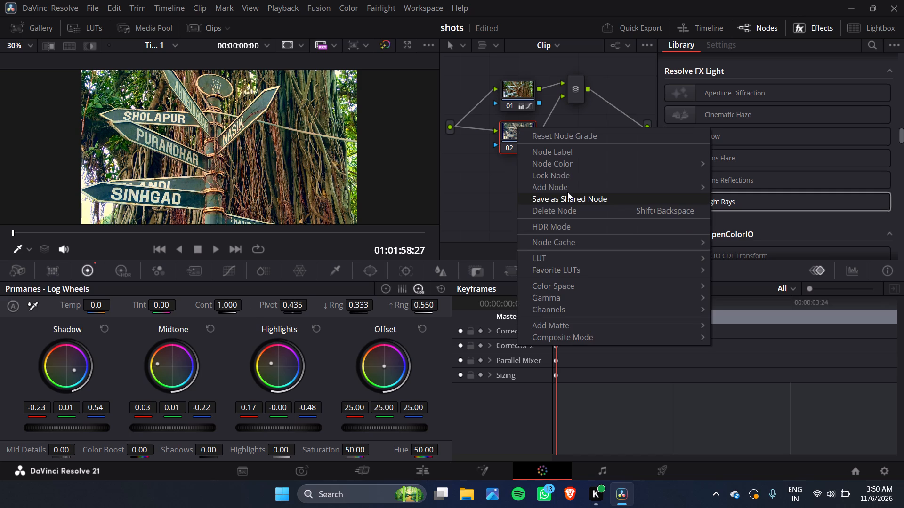
{"action": "left_click", "coordinate": [567, 189]}
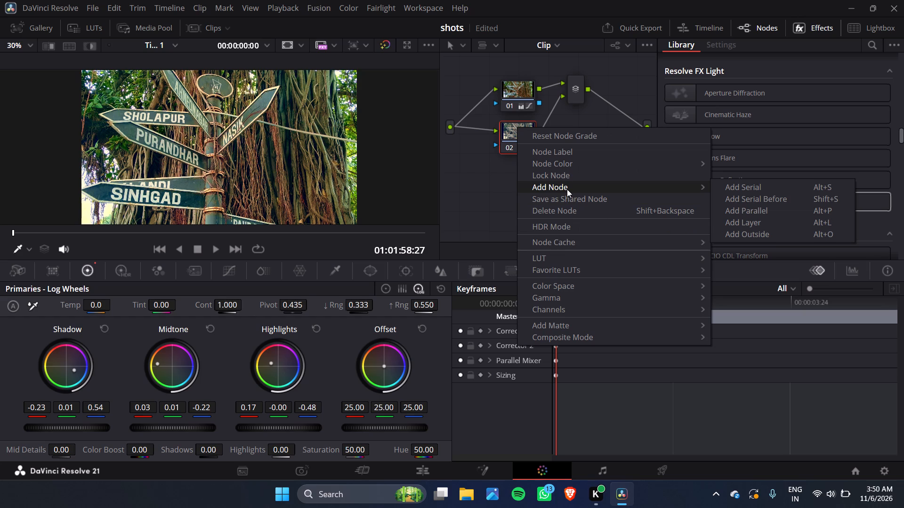
{"action": "left_click", "coordinate": [743, 213]}
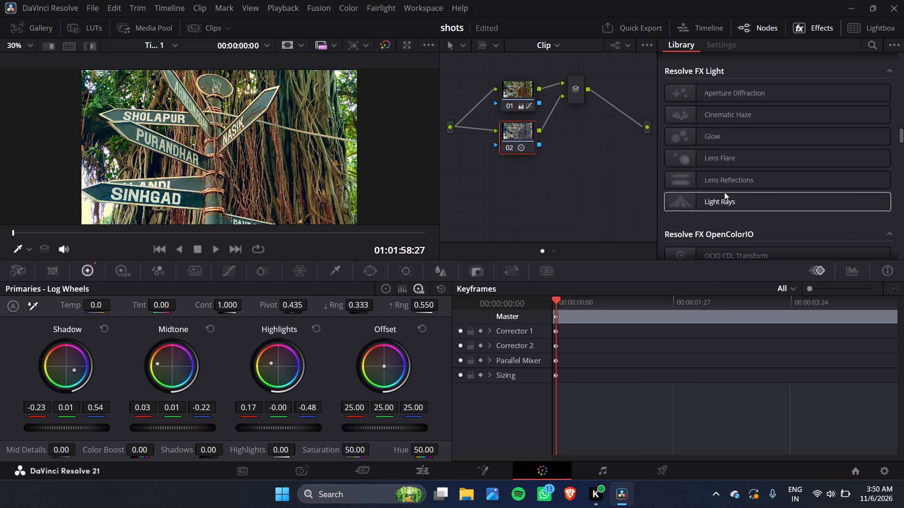
{"action": "left_click_drag", "start_coordinate": [715, 139], "coordinate": [557, 181]}
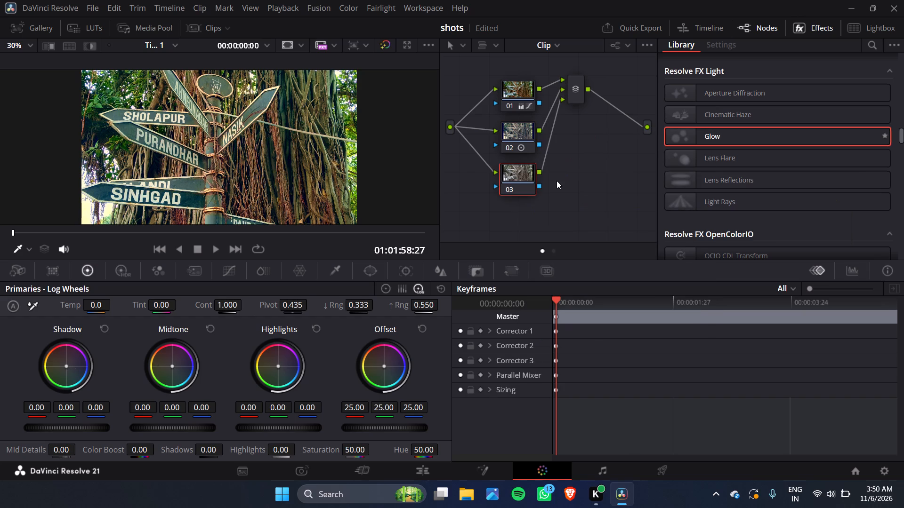
{"action": "left_click_drag", "start_coordinate": [557, 181], "coordinate": [525, 182]}
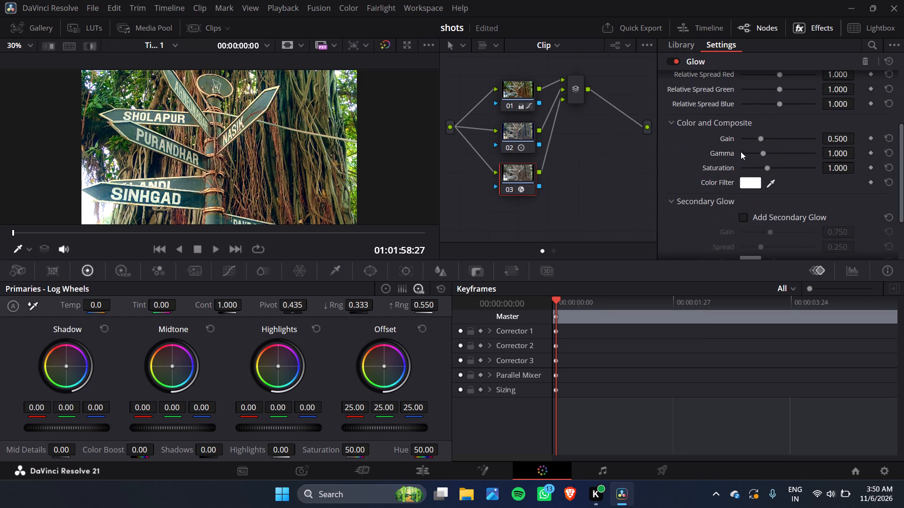
Try a lower Shine Threshold for the Glow effect and settle on 0.721.
{"action": "left_click", "coordinate": [743, 151]}
{"action": "scroll", "coordinate": [724, 114], "scroll_direction": "up", "scroll_amount": 2}
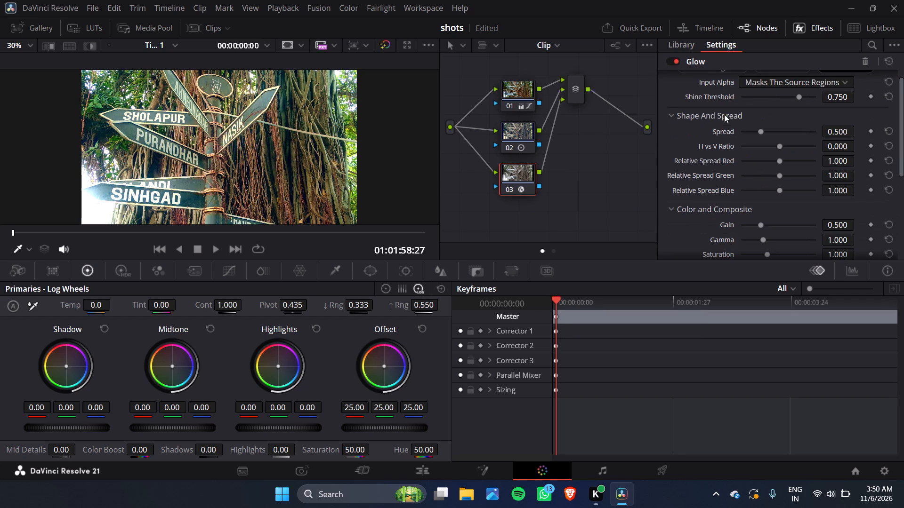
{"action": "left_click", "coordinate": [781, 109]}
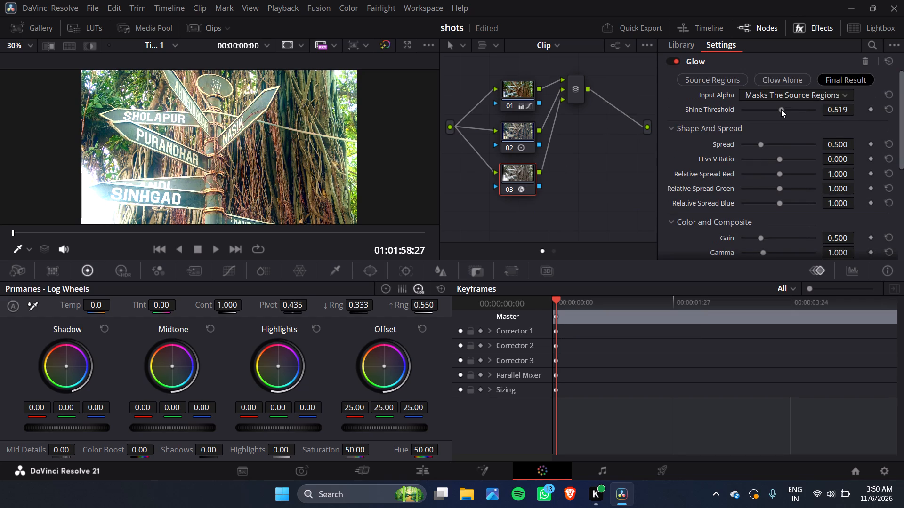
{"action": "left_click", "coordinate": [797, 109]}
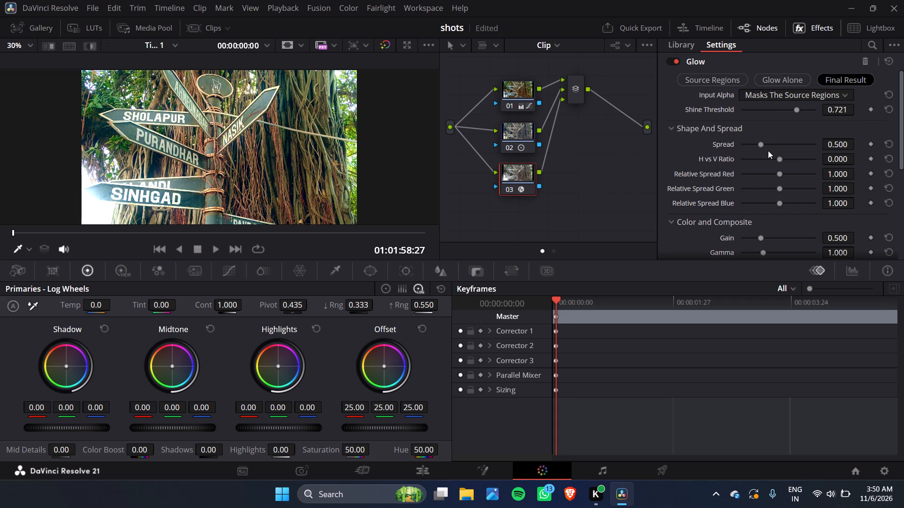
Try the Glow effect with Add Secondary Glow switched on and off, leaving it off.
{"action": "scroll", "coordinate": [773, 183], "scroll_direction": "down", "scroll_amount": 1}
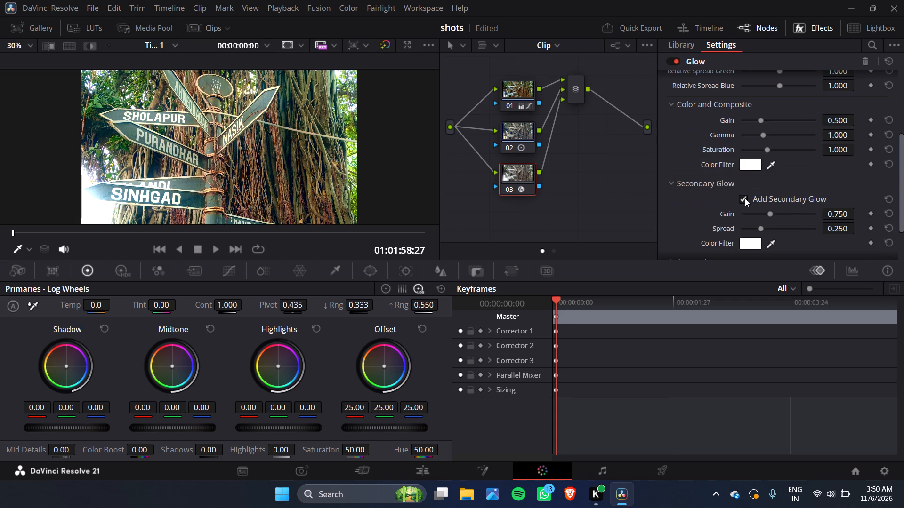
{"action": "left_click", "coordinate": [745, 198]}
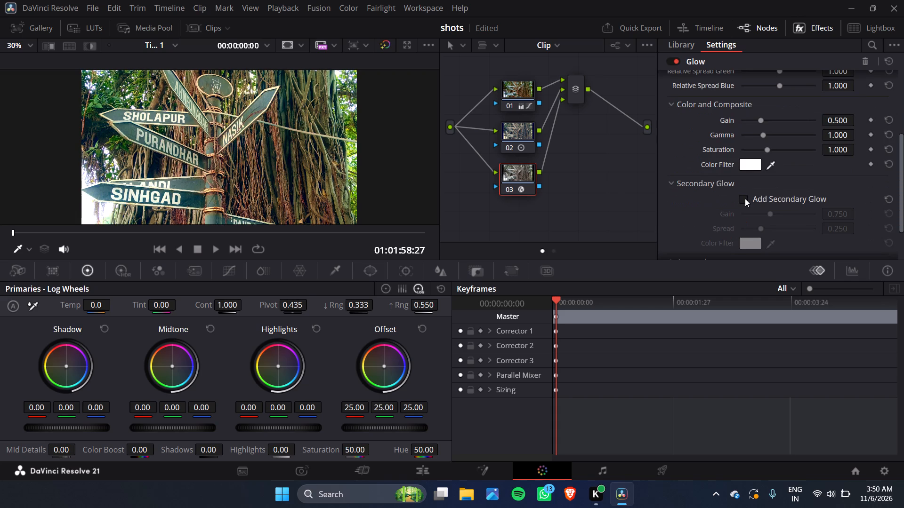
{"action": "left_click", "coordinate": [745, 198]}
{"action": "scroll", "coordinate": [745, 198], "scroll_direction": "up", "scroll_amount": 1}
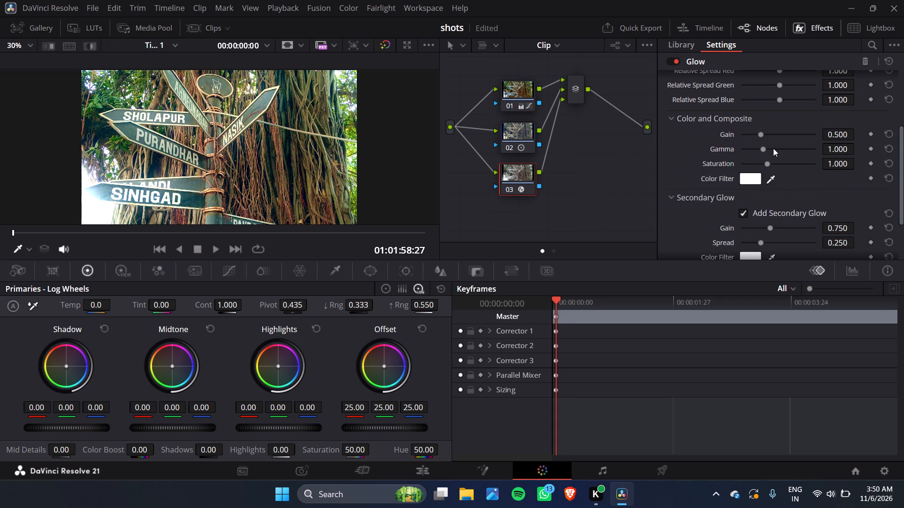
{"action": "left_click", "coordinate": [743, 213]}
Set the Glow's Color and Composite values to Gain 0.279, Gamma 1.850 and Saturation 1.140.
{"action": "left_click", "coordinate": [772, 148]}
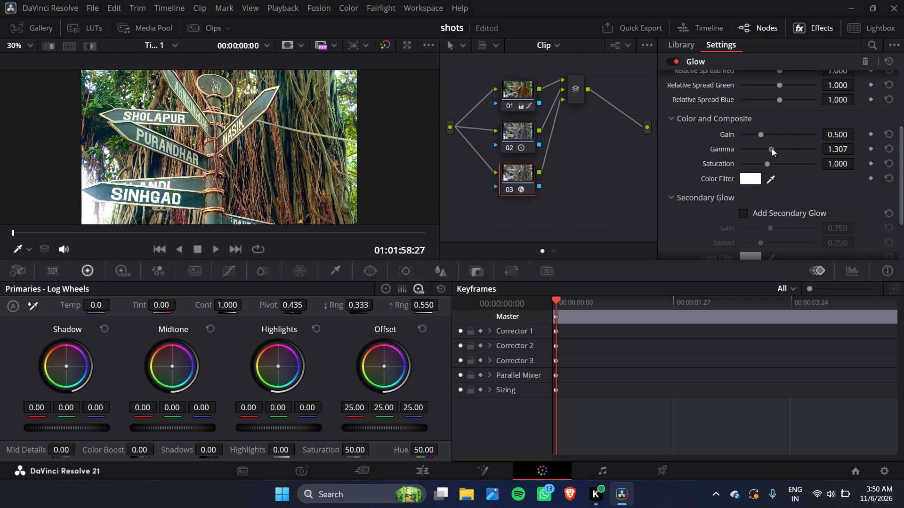
{"action": "left_click", "coordinate": [752, 133]}
{"action": "left_click", "coordinate": [786, 147]}
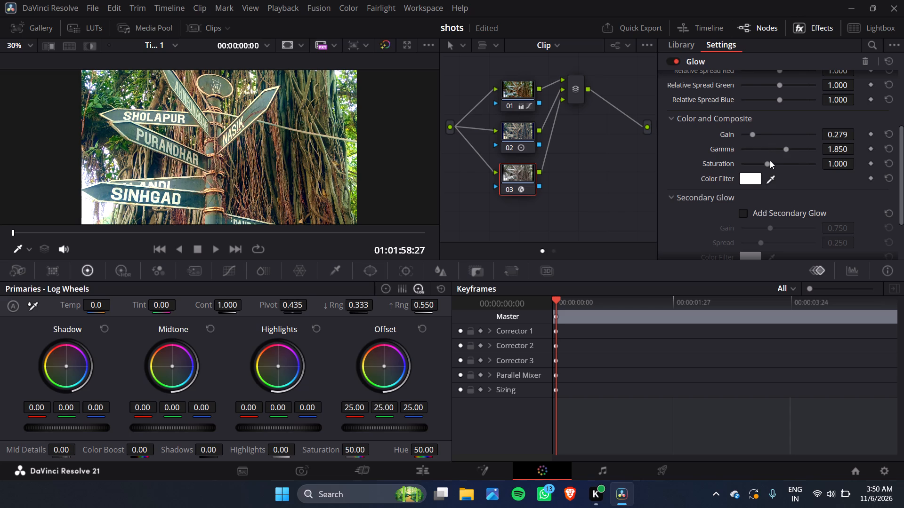
{"action": "left_click", "coordinate": [788, 163]}
{"action": "left_click", "coordinate": [770, 164]}
Set the Glow's Color and Composite Color Filter to a warm orange-yellow, #ffc131, after trying nearby yellow and green shades.
{"action": "left_click", "coordinate": [751, 180]}
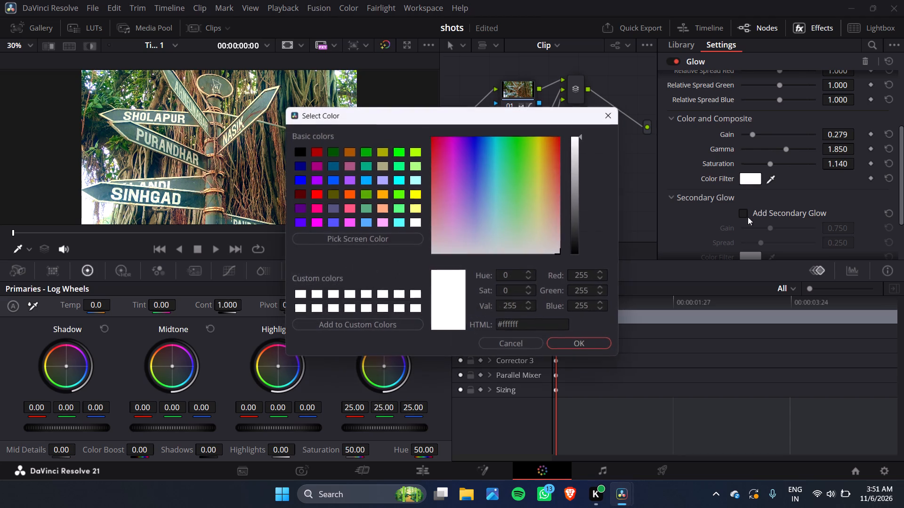
{"action": "left_click", "coordinate": [541, 179]}
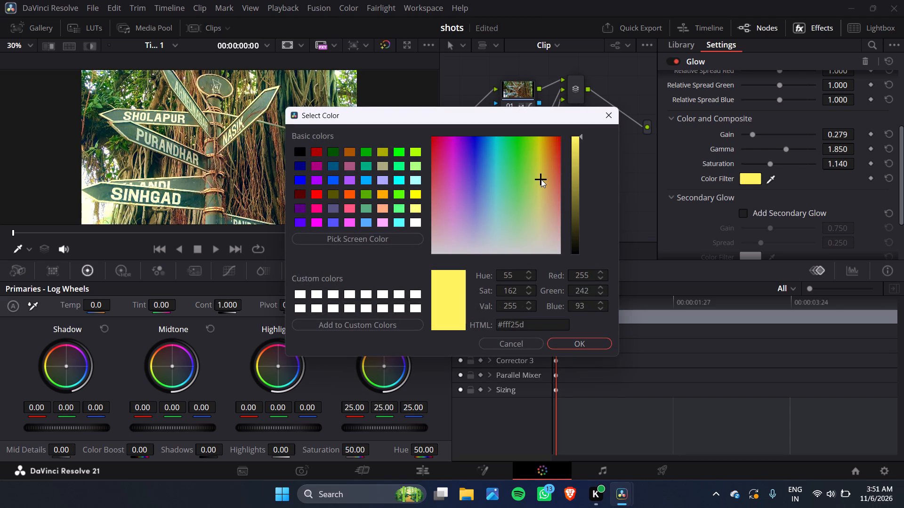
{"action": "left_click", "coordinate": [531, 177]}
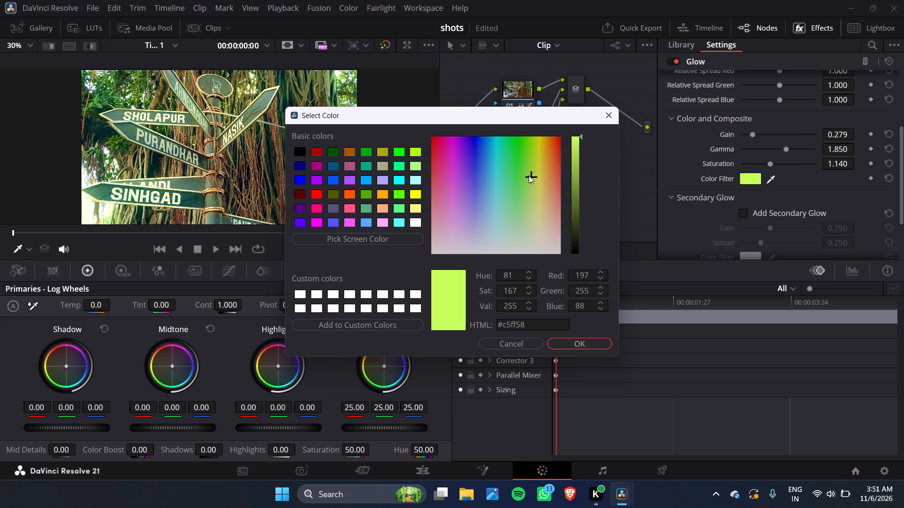
{"action": "left_click", "coordinate": [541, 166]}
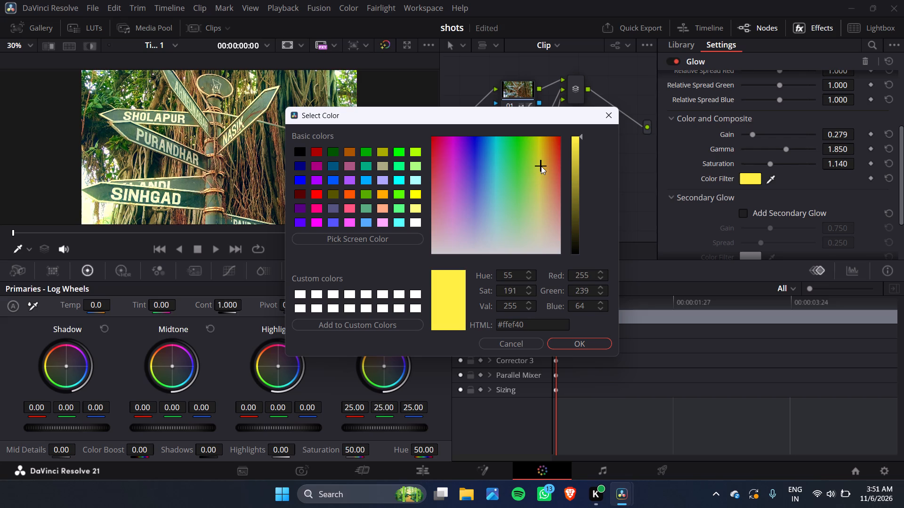
{"action": "left_click", "coordinate": [545, 158]}
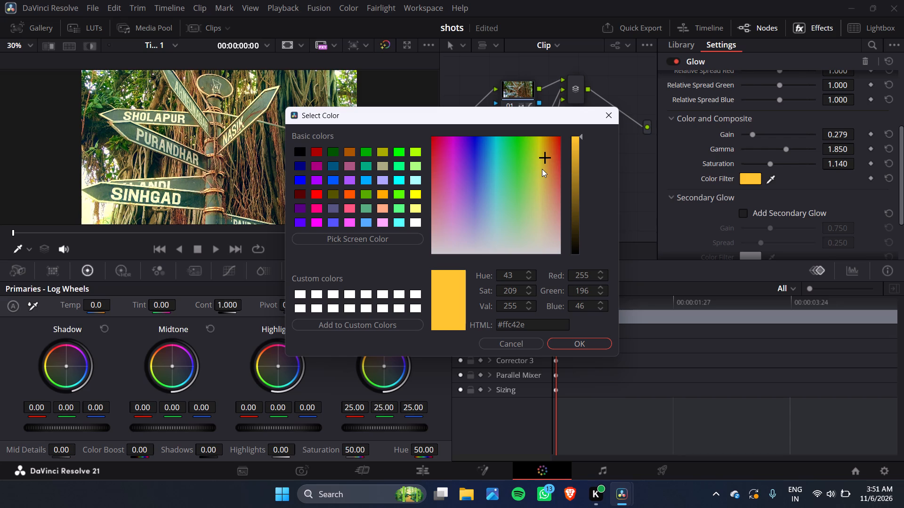
{"action": "left_click", "coordinate": [542, 168]}
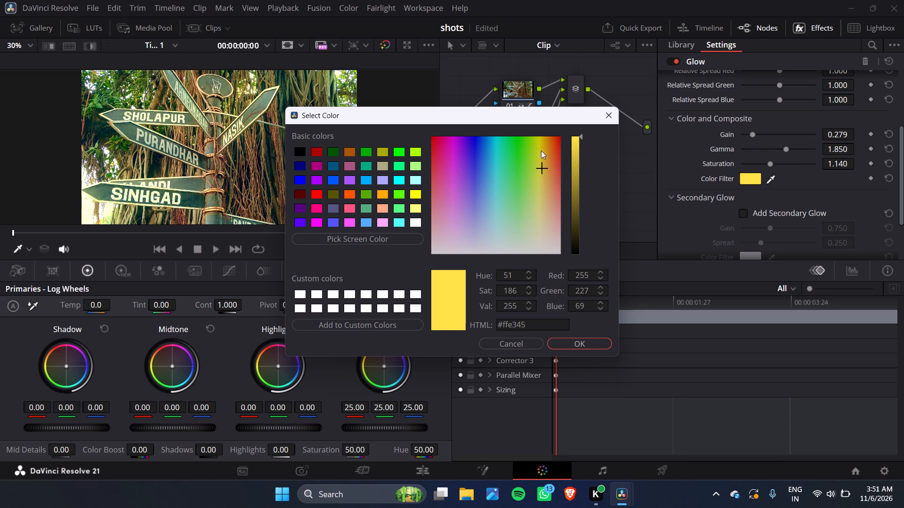
{"action": "left_click", "coordinate": [541, 151]}
{"action": "left_click", "coordinate": [538, 136]}
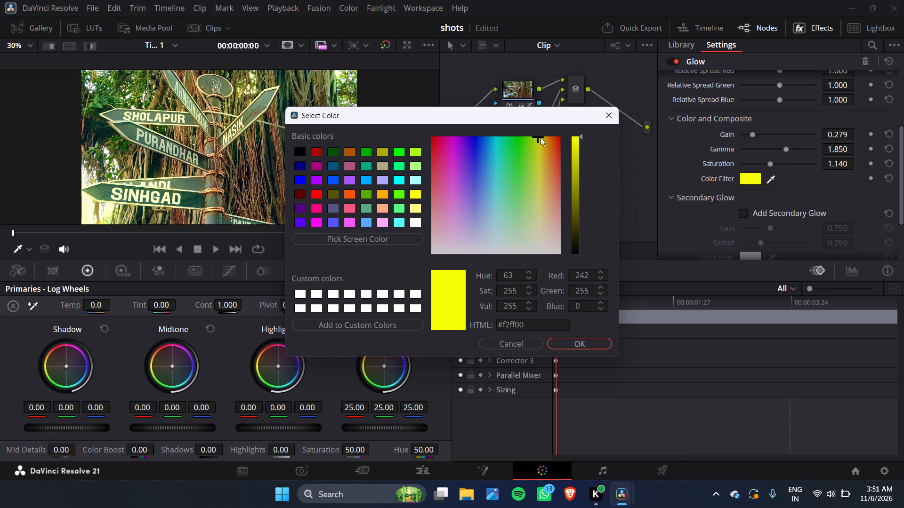
{"action": "left_click", "coordinate": [541, 139]}
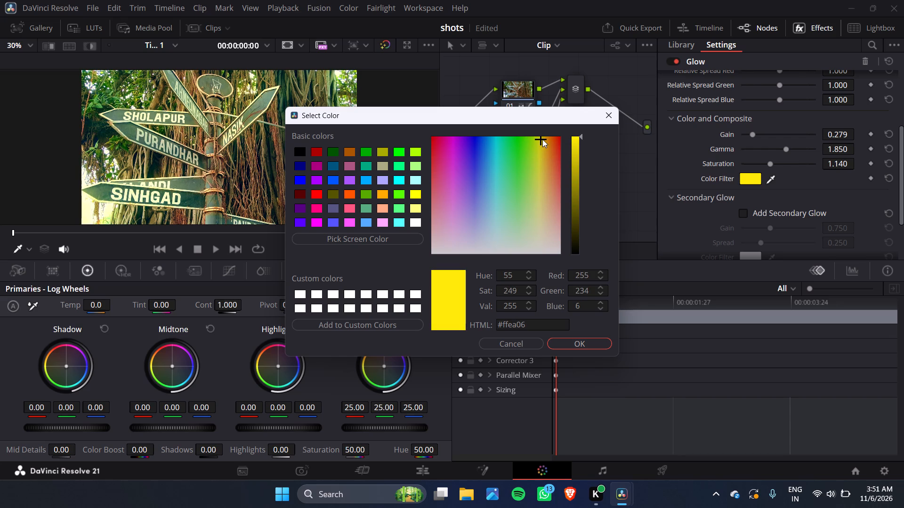
{"action": "left_click", "coordinate": [543, 143]}
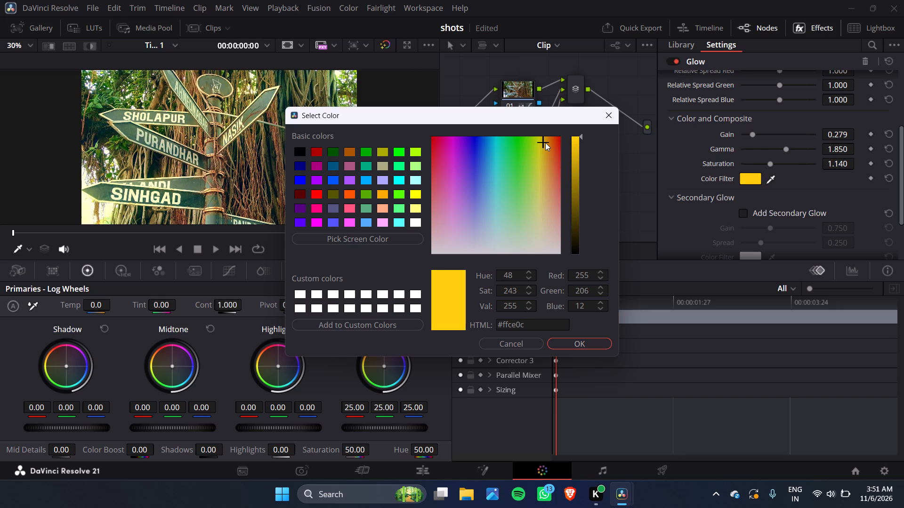
{"action": "left_click", "coordinate": [545, 143]}
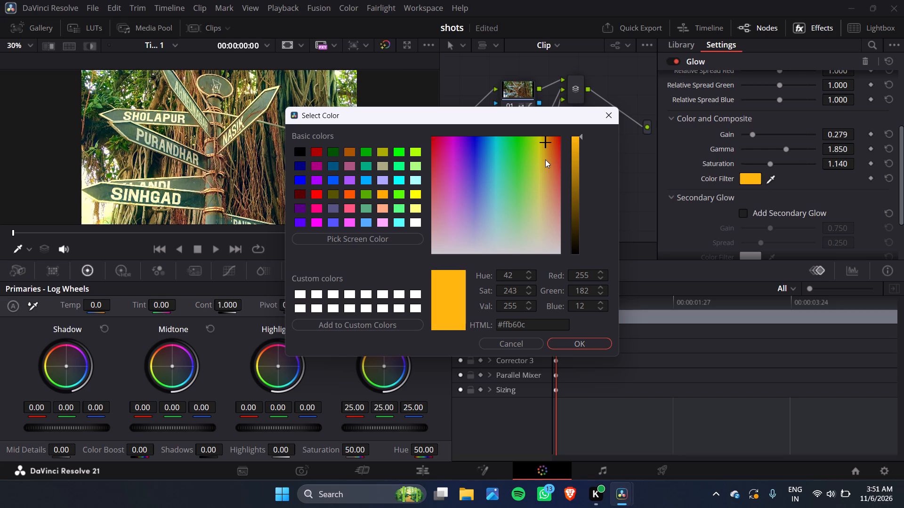
{"action": "left_click", "coordinate": [545, 159]}
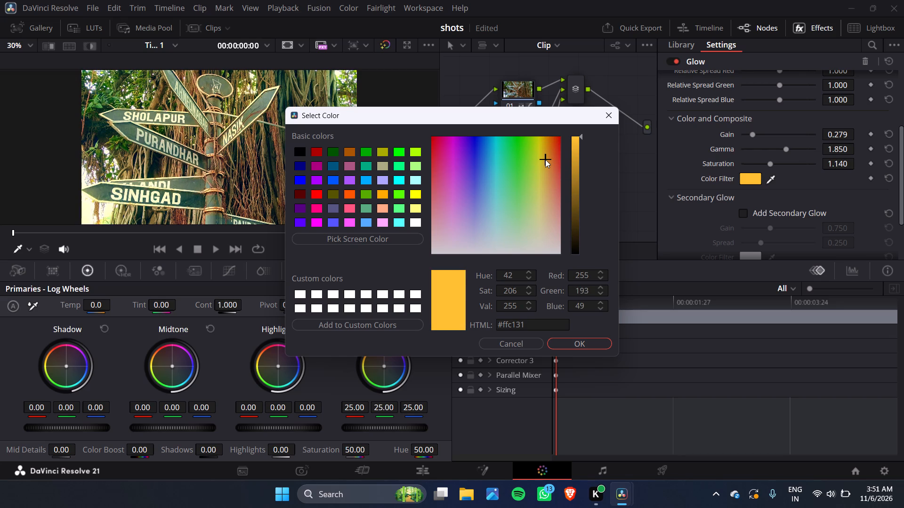
{"action": "left_click", "coordinate": [576, 340]}
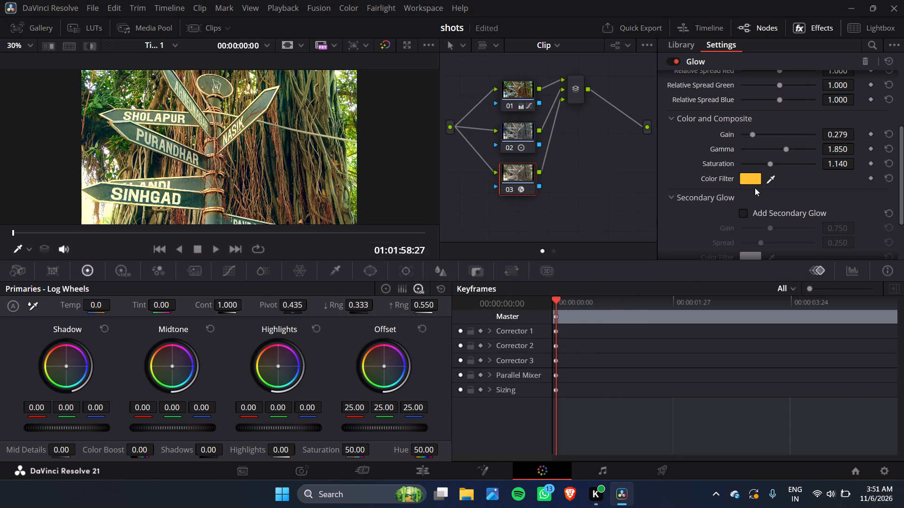
Readjust the Glow's Color and Composite values to Gain 0.388 and Gamma 1.567.
{"action": "left_click", "coordinate": [777, 146]}
{"action": "left_click", "coordinate": [794, 151]}
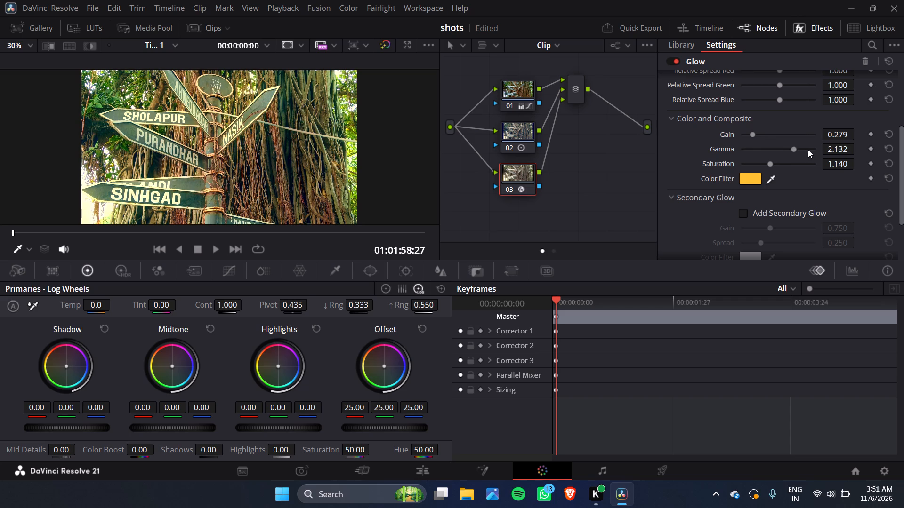
{"action": "left_click", "coordinate": [808, 150]}
{"action": "left_click", "coordinate": [785, 150]}
{"action": "left_click", "coordinate": [757, 133]}
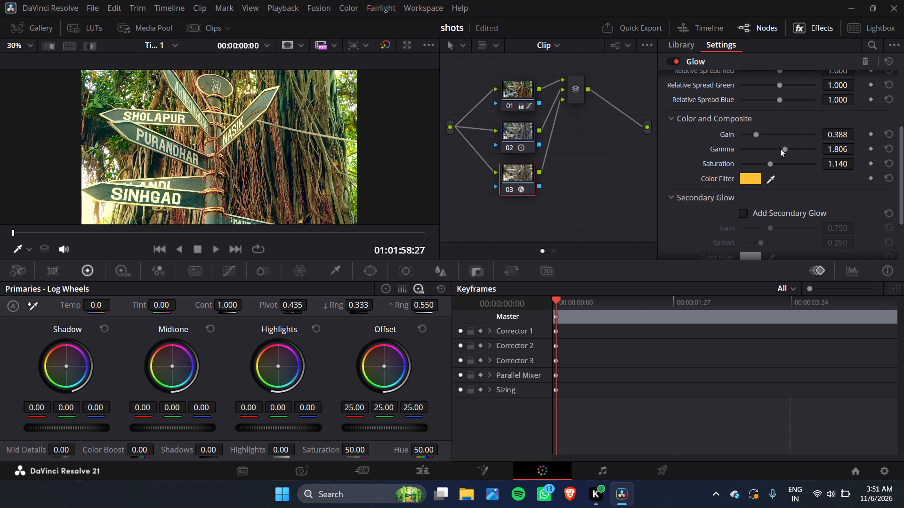
{"action": "left_click", "coordinate": [779, 145]}
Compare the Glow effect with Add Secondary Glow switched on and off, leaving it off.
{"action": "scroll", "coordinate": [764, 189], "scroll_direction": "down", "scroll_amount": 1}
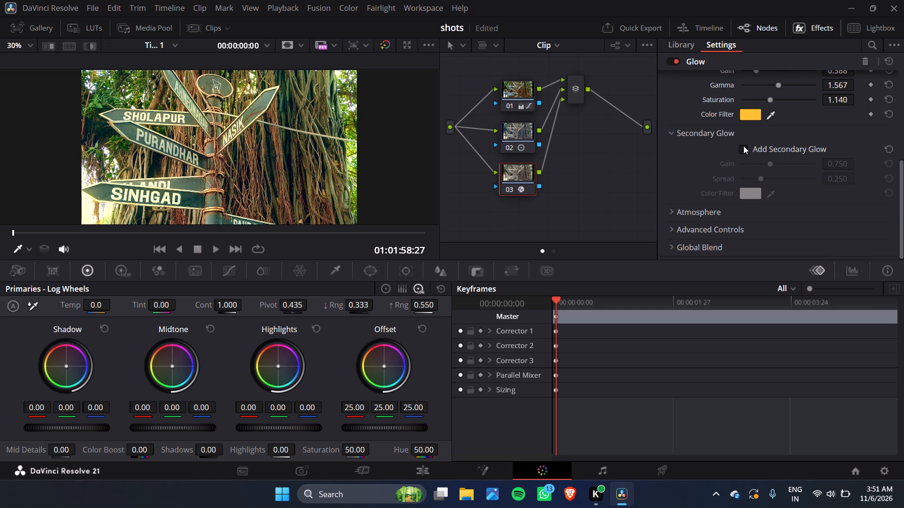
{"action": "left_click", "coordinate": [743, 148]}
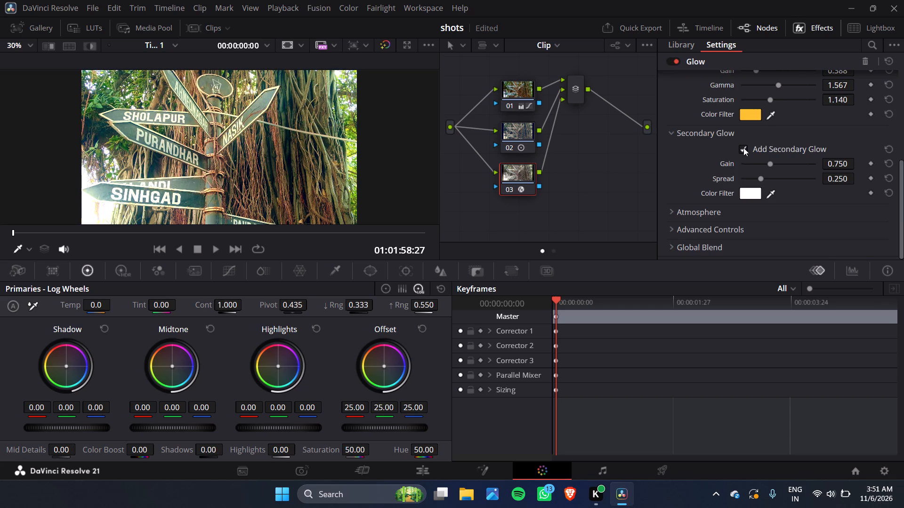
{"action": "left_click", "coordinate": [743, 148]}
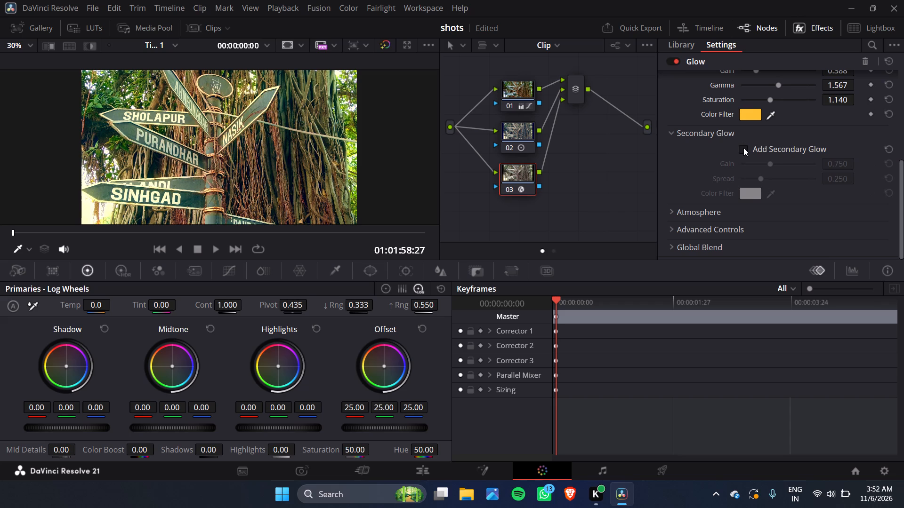
Enable Add Atmosphere for the Glow effect and set its Strength to 0.194 and Detail to 0.413.
{"action": "scroll", "coordinate": [770, 159], "scroll_direction": "down", "scroll_amount": 1}
{"action": "left_click", "coordinate": [719, 211]}
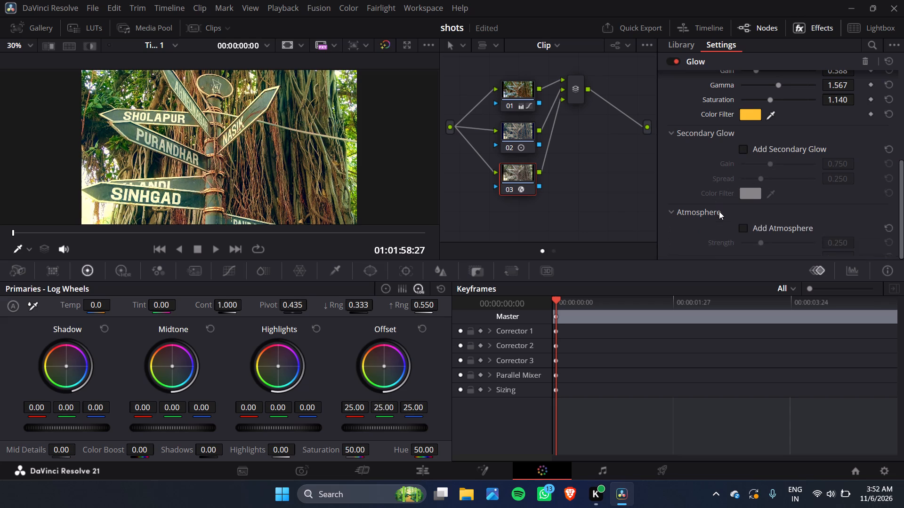
{"action": "scroll", "coordinate": [719, 211], "scroll_direction": "down", "scroll_amount": 2}
{"action": "left_click", "coordinate": [742, 127]}
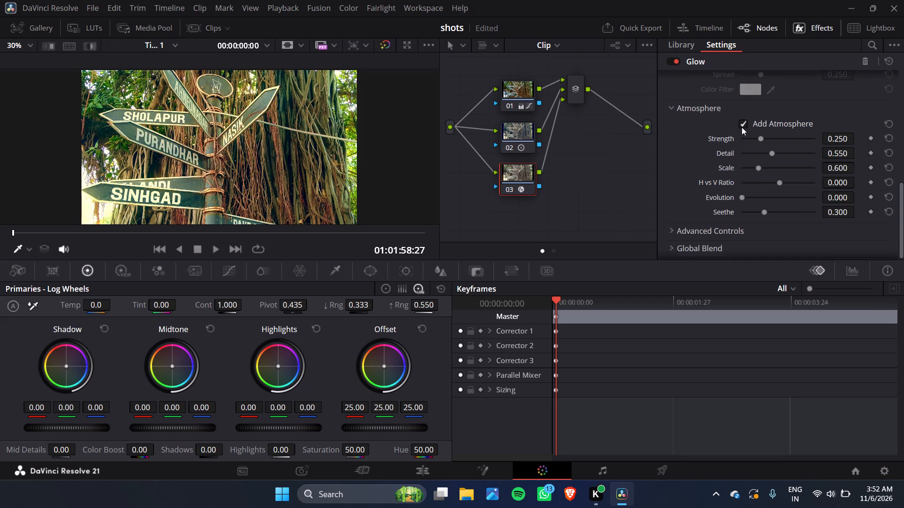
{"action": "left_click", "coordinate": [791, 137]}
{"action": "left_click", "coordinate": [805, 139]}
{"action": "left_click", "coordinate": [757, 138]}
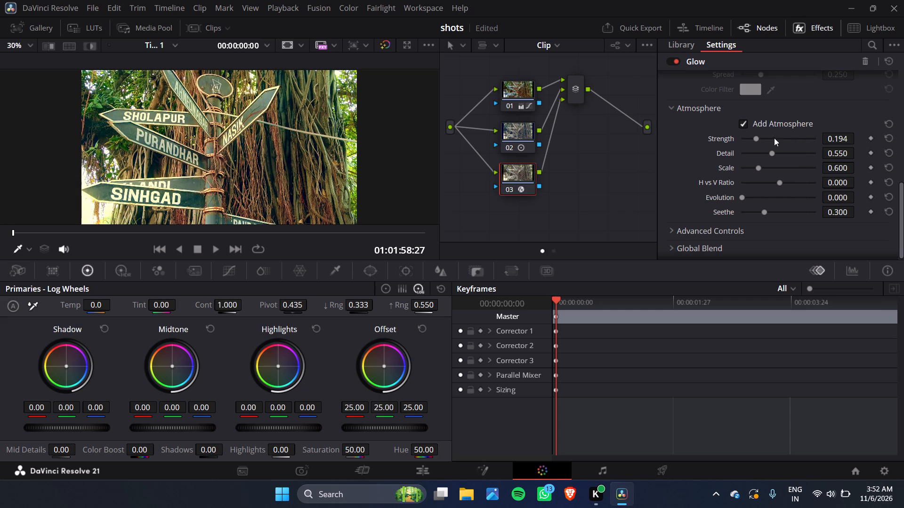
{"action": "left_click", "coordinate": [758, 152]}
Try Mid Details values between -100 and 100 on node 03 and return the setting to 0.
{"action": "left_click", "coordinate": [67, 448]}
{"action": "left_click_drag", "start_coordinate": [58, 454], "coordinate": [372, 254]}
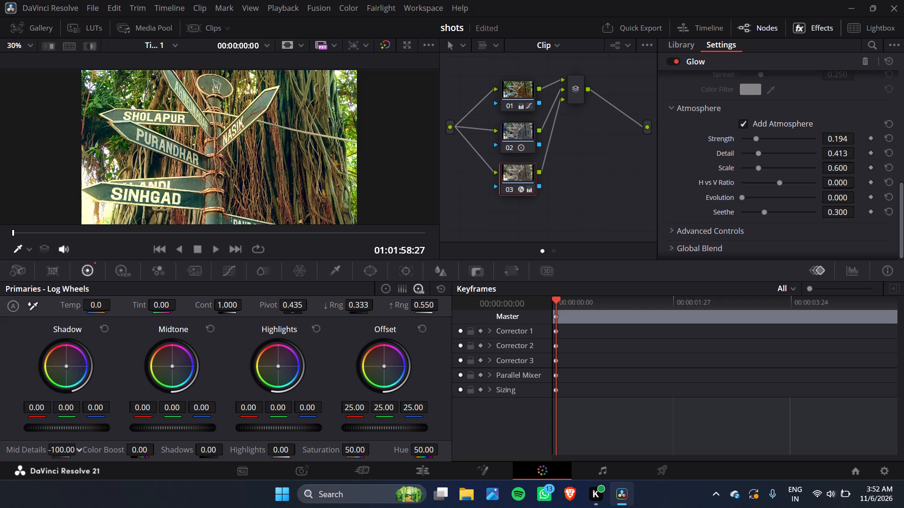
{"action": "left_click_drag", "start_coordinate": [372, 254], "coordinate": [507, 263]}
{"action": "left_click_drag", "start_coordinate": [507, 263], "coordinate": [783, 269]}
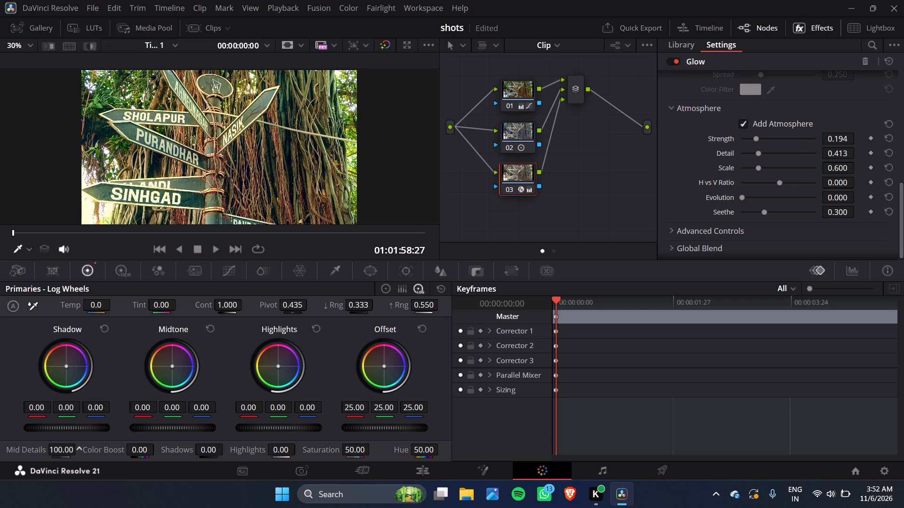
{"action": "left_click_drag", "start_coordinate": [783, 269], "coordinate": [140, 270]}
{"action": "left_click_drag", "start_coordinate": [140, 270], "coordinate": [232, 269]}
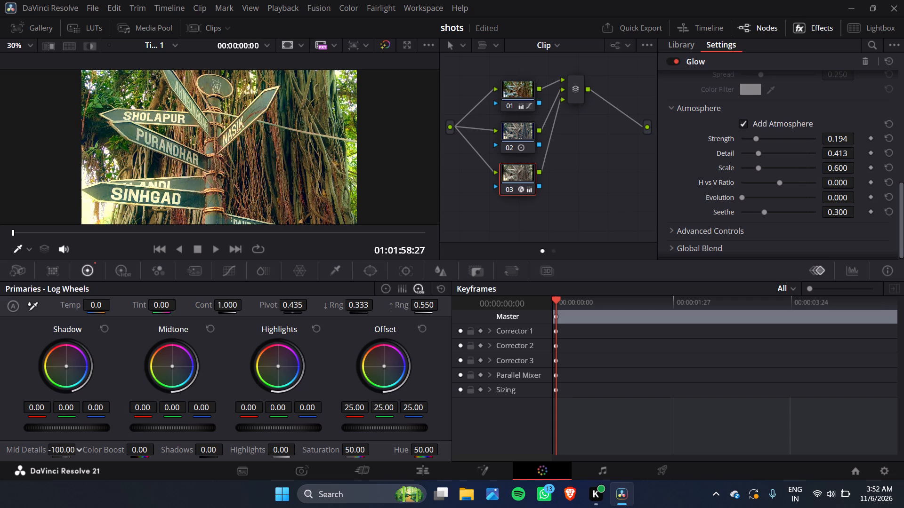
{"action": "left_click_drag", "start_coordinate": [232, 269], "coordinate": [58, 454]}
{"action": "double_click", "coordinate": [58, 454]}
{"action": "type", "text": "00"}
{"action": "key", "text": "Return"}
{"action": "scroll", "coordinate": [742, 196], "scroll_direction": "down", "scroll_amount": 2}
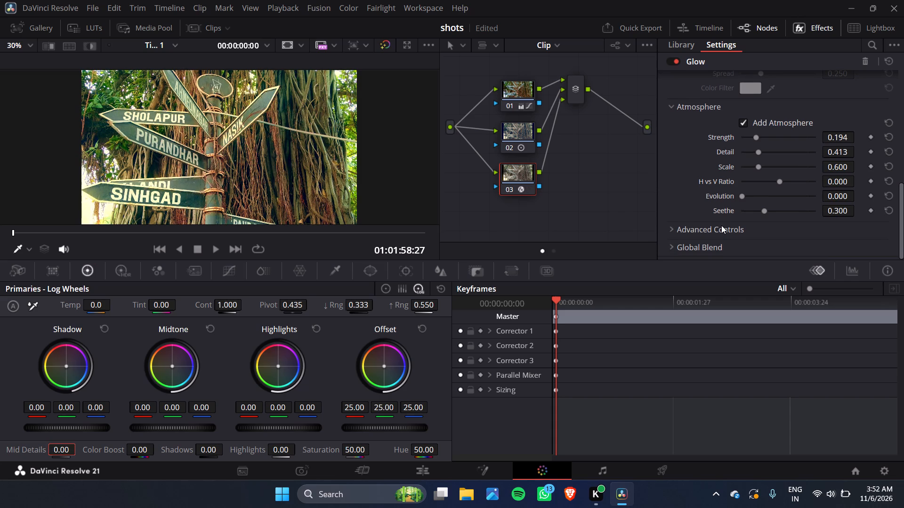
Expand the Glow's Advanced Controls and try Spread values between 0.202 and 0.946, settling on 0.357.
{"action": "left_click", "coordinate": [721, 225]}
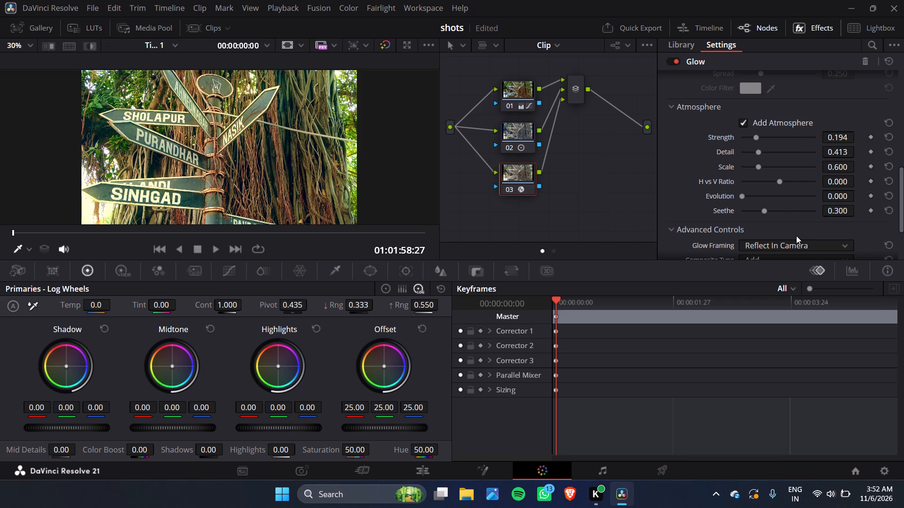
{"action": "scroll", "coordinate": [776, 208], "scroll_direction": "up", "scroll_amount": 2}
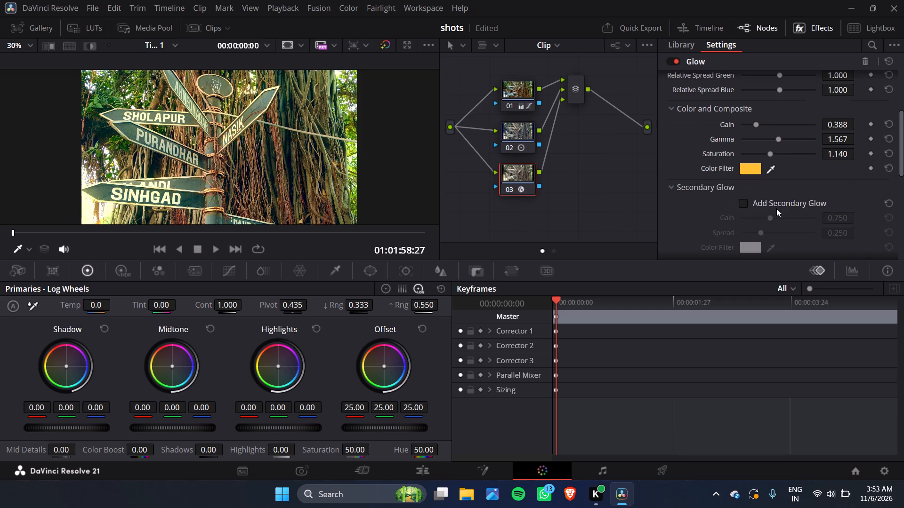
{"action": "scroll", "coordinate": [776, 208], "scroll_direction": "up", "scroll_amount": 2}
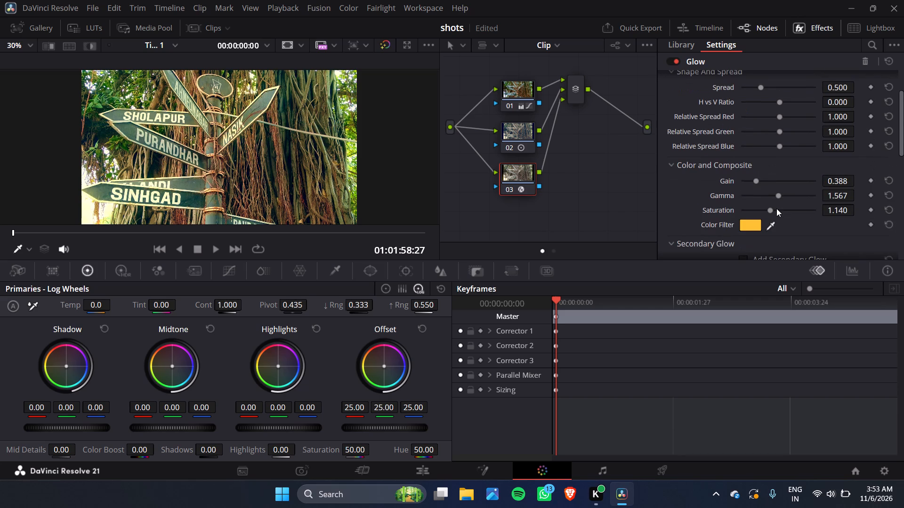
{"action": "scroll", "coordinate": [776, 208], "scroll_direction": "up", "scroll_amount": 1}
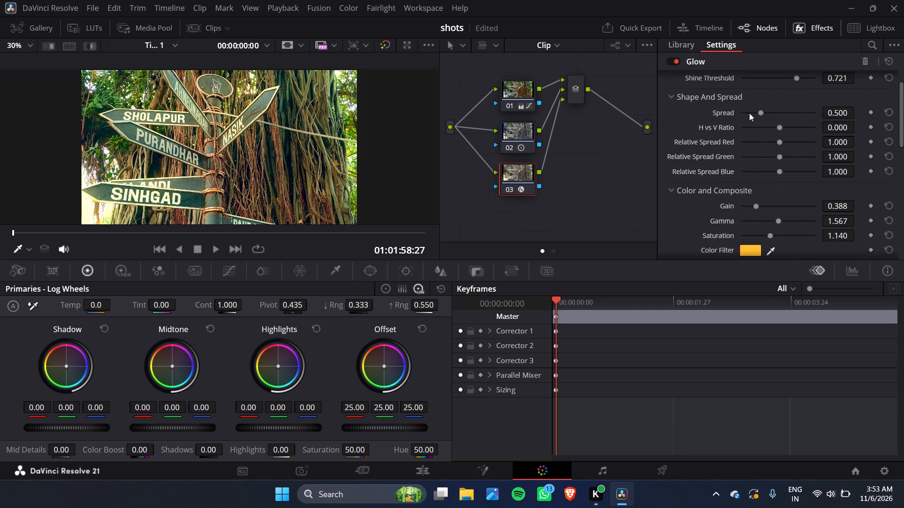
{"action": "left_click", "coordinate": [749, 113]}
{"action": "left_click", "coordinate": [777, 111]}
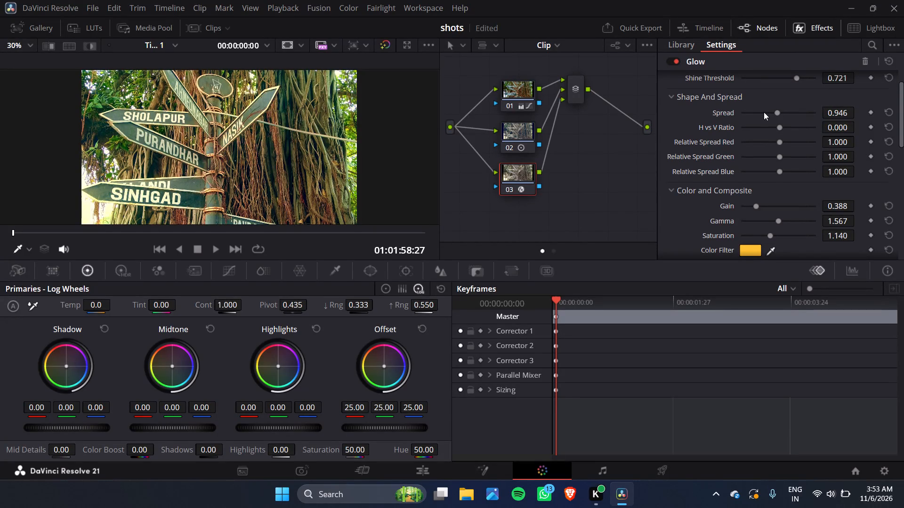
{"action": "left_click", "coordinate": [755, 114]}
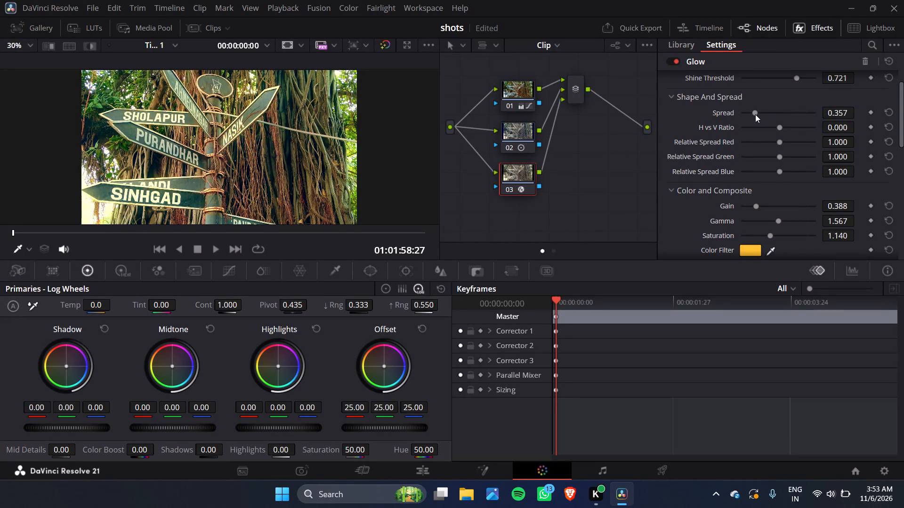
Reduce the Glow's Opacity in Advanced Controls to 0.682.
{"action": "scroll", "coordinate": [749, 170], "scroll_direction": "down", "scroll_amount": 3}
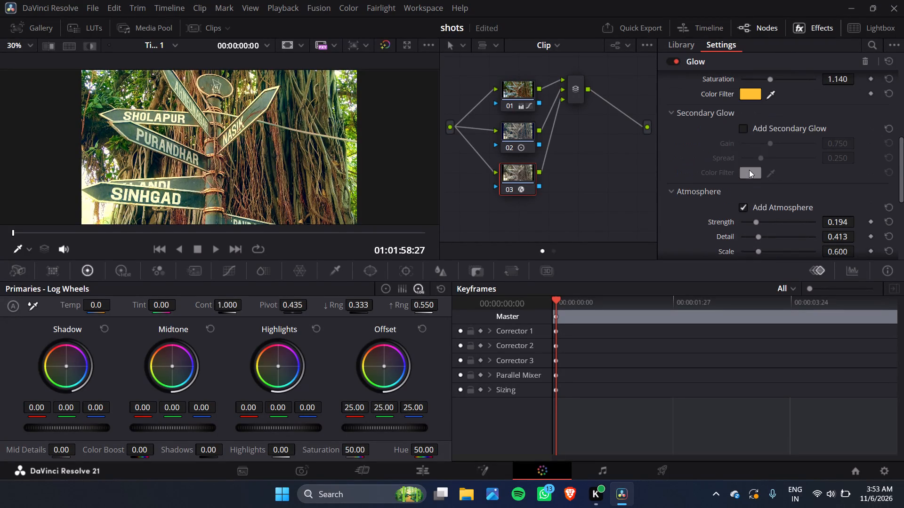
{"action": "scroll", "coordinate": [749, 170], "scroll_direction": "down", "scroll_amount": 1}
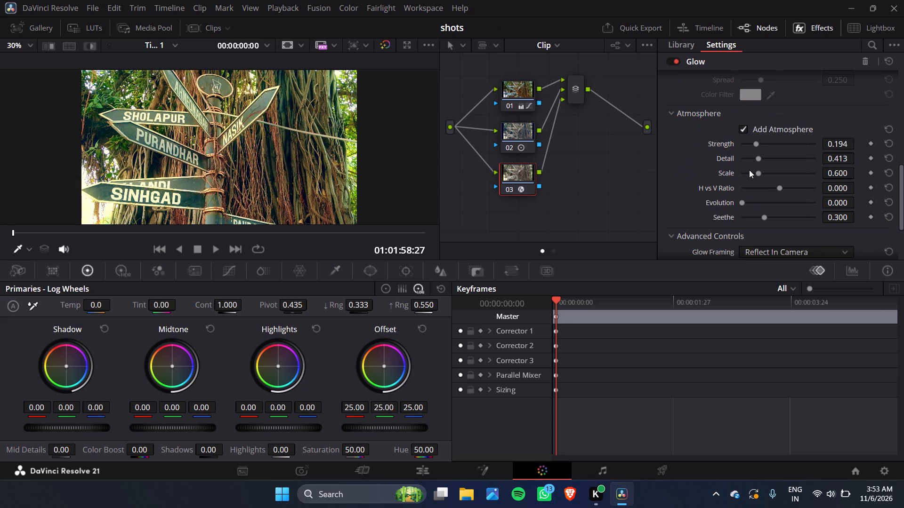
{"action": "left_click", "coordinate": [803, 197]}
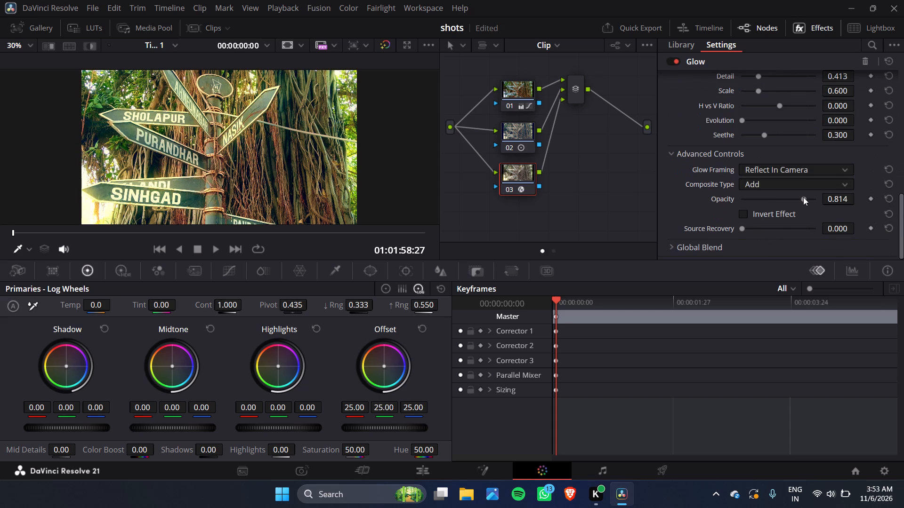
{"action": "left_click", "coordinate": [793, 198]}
Lower the Glow's Spread to 0.136 and fine-tune it slightly upward from there.
{"action": "scroll", "coordinate": [791, 179], "scroll_direction": "up", "scroll_amount": 2}
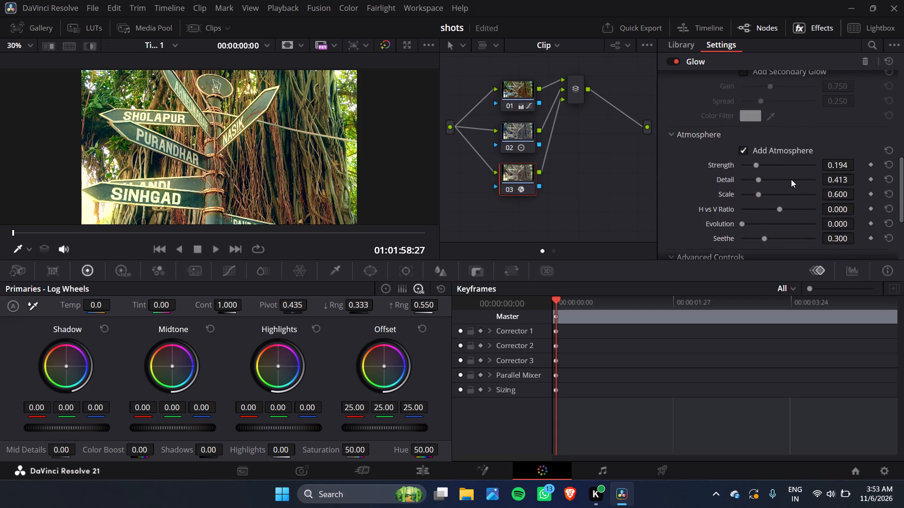
{"action": "scroll", "coordinate": [791, 179], "scroll_direction": "up", "scroll_amount": 4}
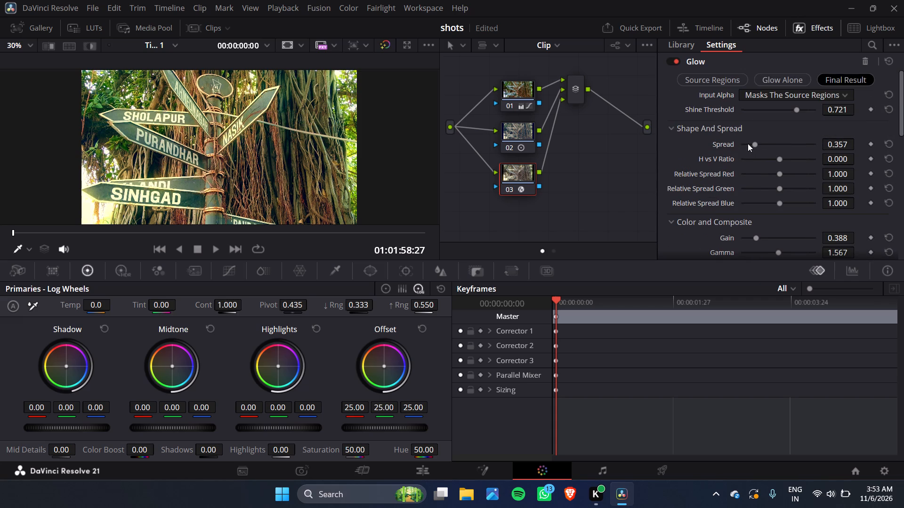
{"action": "left_click", "coordinate": [748, 143]}
{"action": "scroll", "coordinate": [748, 147], "scroll_direction": "down", "scroll_amount": 6}
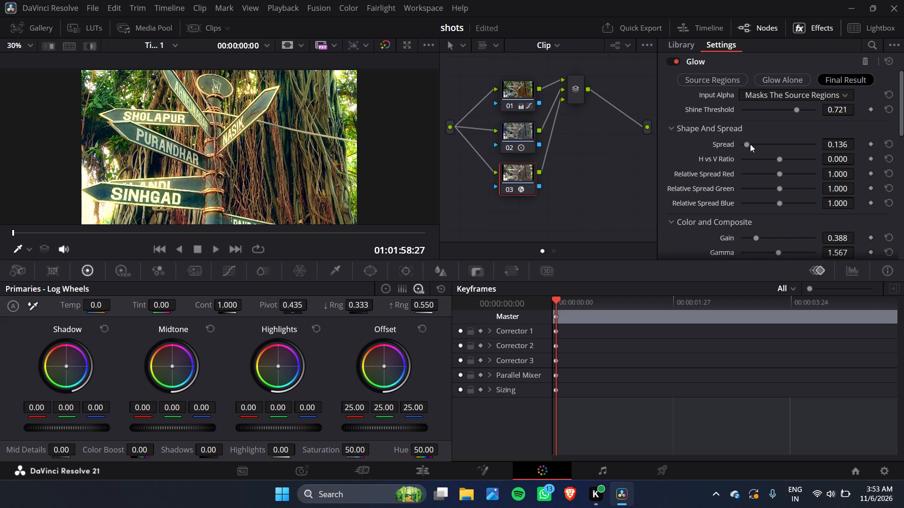
{"action": "left_click", "coordinate": [750, 144]}
Set the Glow's Opacity to 0.594 and its Source Recovery to 0.039, after trying recovery values up to 0.837.
{"action": "scroll", "coordinate": [750, 159], "scroll_direction": "down", "scroll_amount": 4}
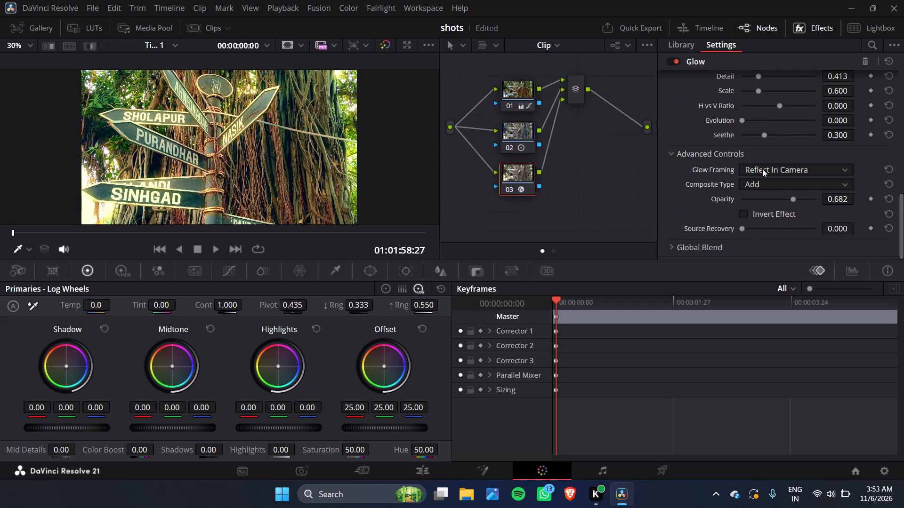
{"action": "left_click", "coordinate": [787, 201]}
{"action": "scroll", "coordinate": [787, 201], "scroll_direction": "down", "scroll_amount": 1}
{"action": "left_click", "coordinate": [781, 227]}
{"action": "left_click", "coordinate": [805, 227]}
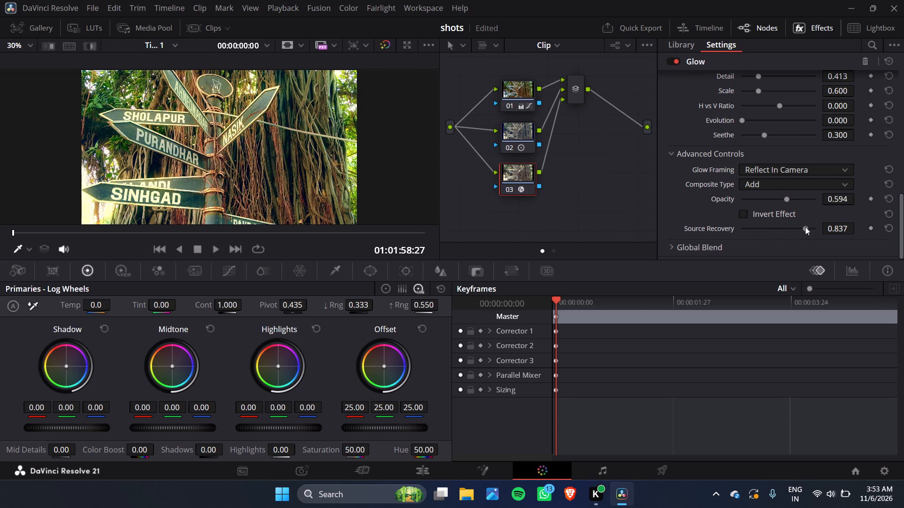
{"action": "left_click", "coordinate": [744, 227]}
Darken the Glow's main Color Filter to the amber shade #b88923.
{"action": "scroll", "coordinate": [754, 193], "scroll_direction": "up", "scroll_amount": 3}
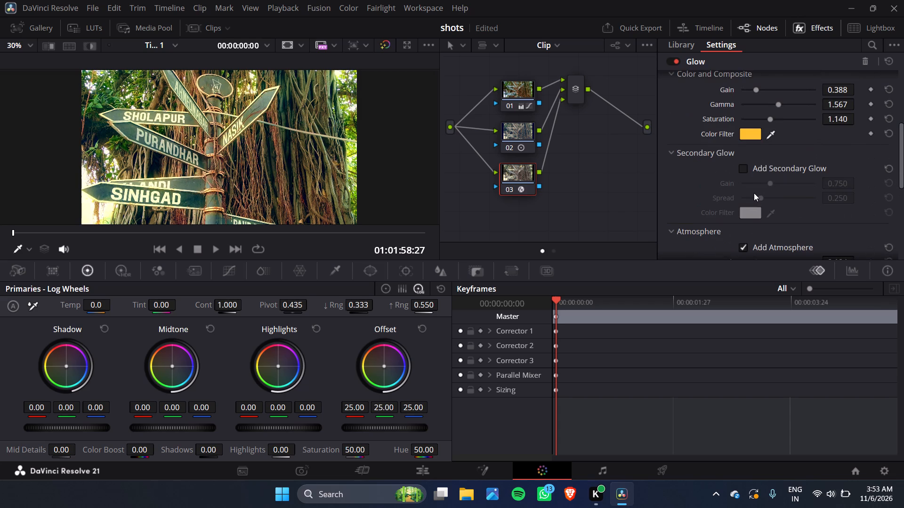
{"action": "left_click", "coordinate": [752, 137]}
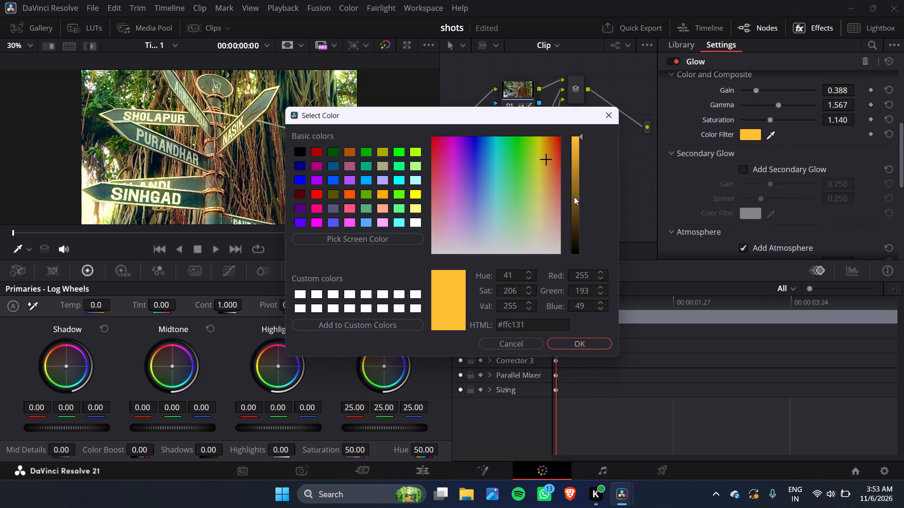
{"action": "left_click", "coordinate": [574, 197]}
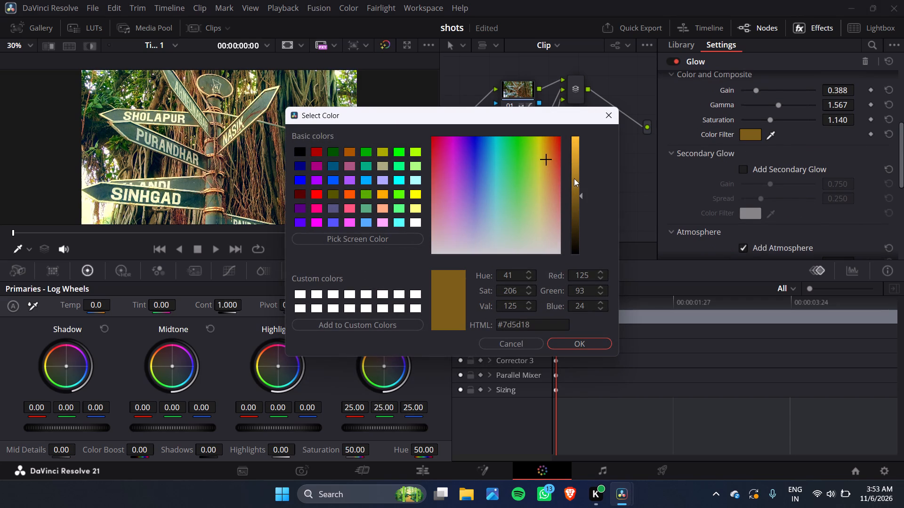
{"action": "left_click", "coordinate": [574, 169]}
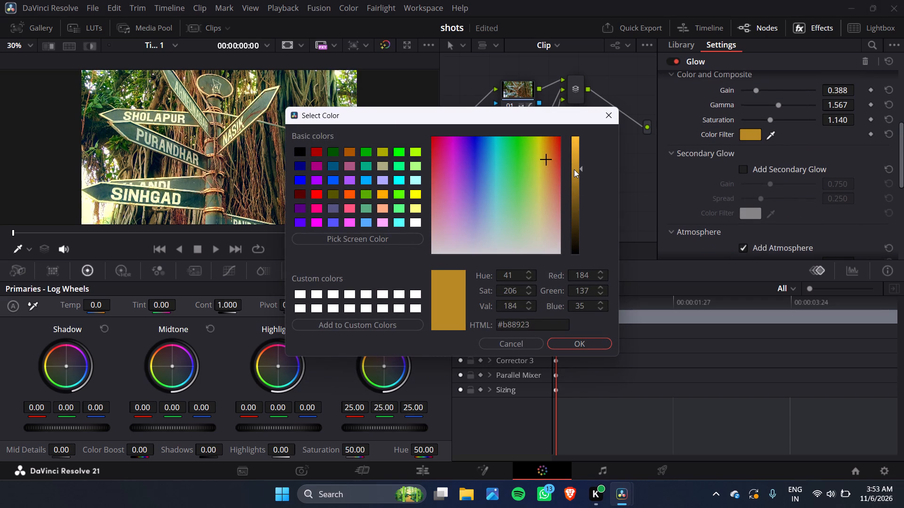
{"action": "left_click", "coordinate": [580, 347]}
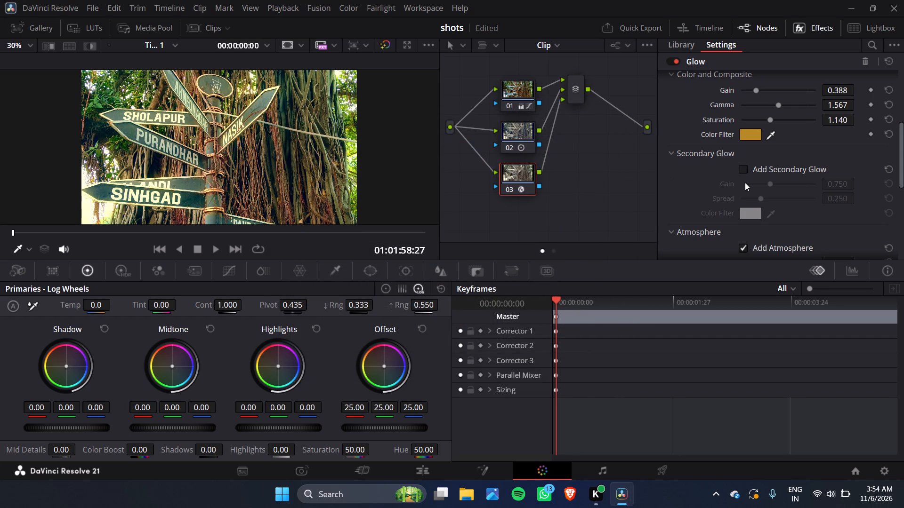
Compare the Glow effect with Add Secondary Glow switched on and off, leaving it off.
{"action": "left_click", "coordinate": [745, 168]}
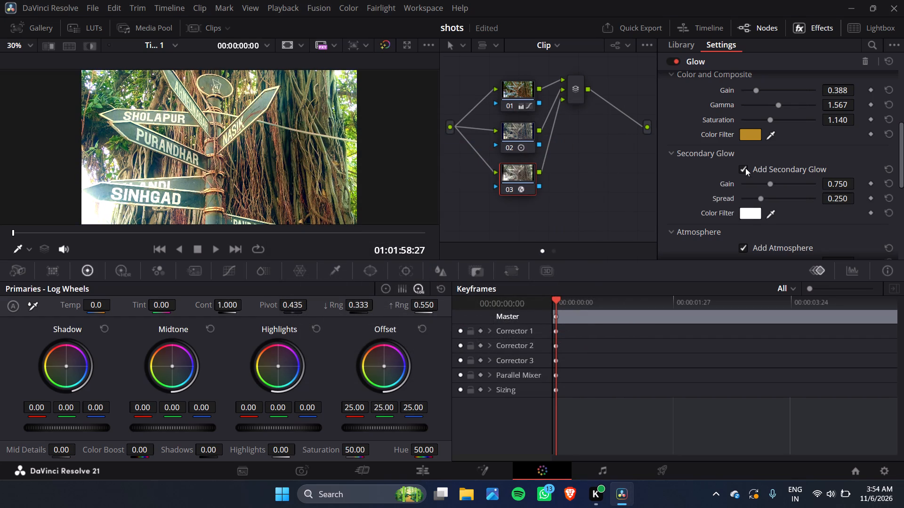
{"action": "left_click", "coordinate": [745, 168]}
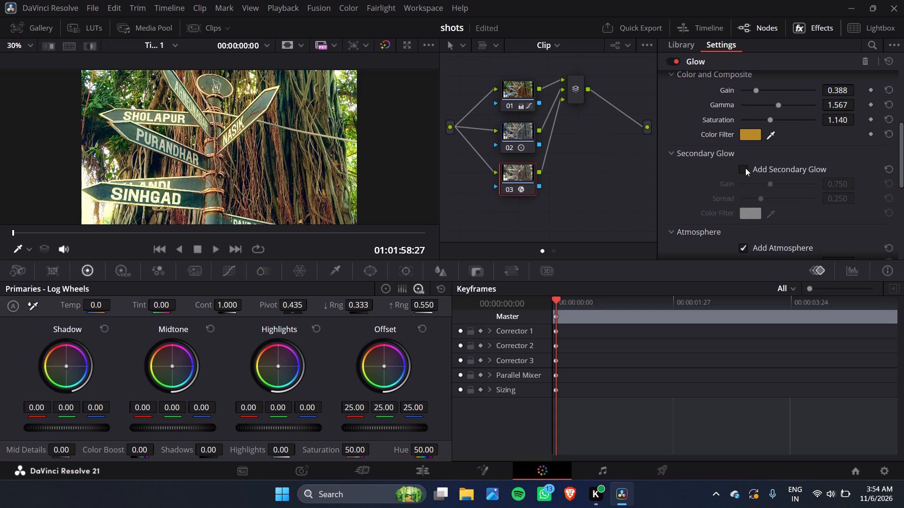
Set Mid Details on node 01 to -88.50 after trying values between -100 and 100.
{"action": "left_click", "coordinate": [524, 87]}
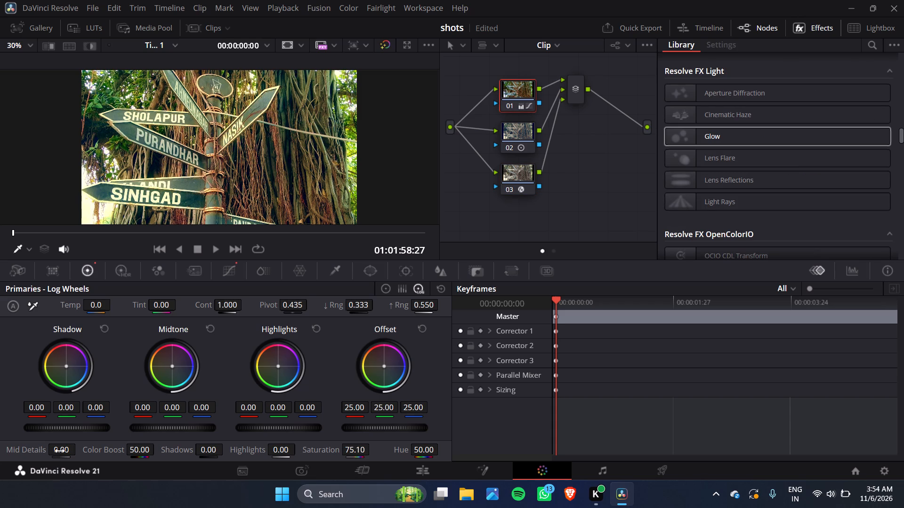
{"action": "left_click_drag", "start_coordinate": [60, 451], "coordinate": [337, 255]}
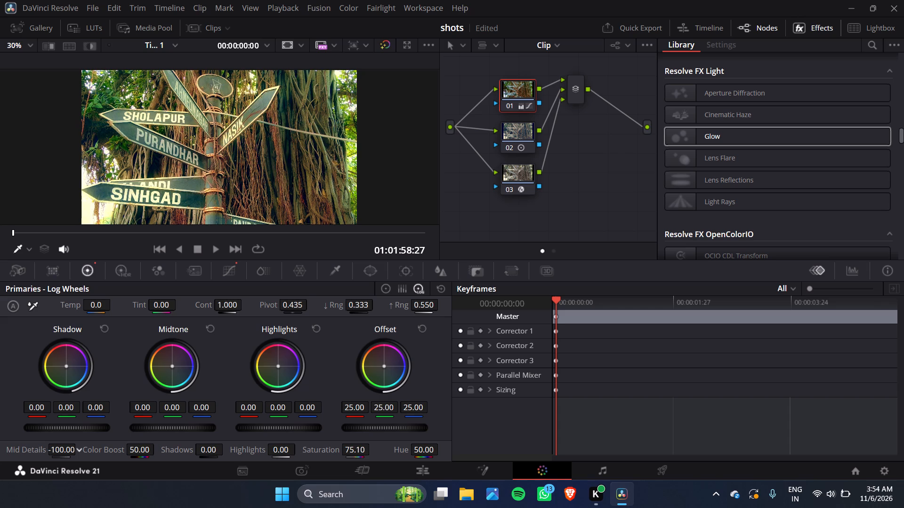
{"action": "left_click_drag", "start_coordinate": [337, 255], "coordinate": [628, 251]}
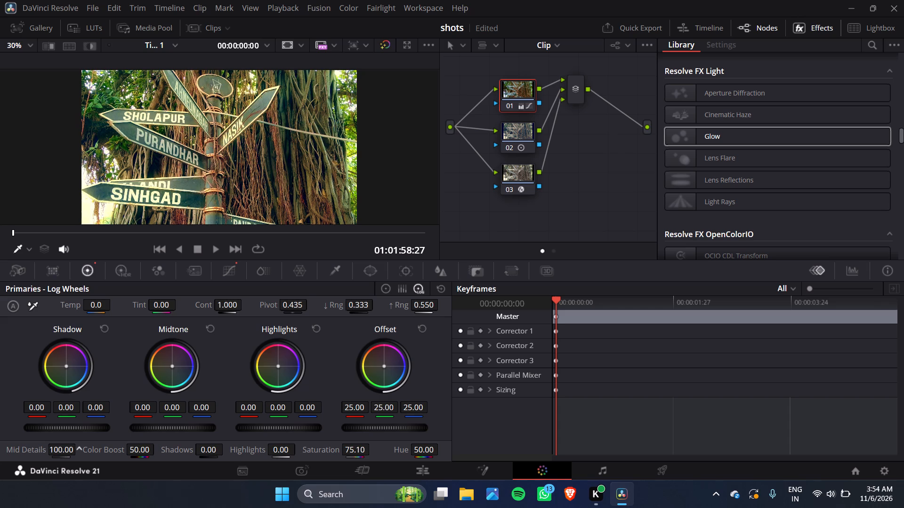
{"action": "left_click_drag", "start_coordinate": [628, 251], "coordinate": [355, 257]}
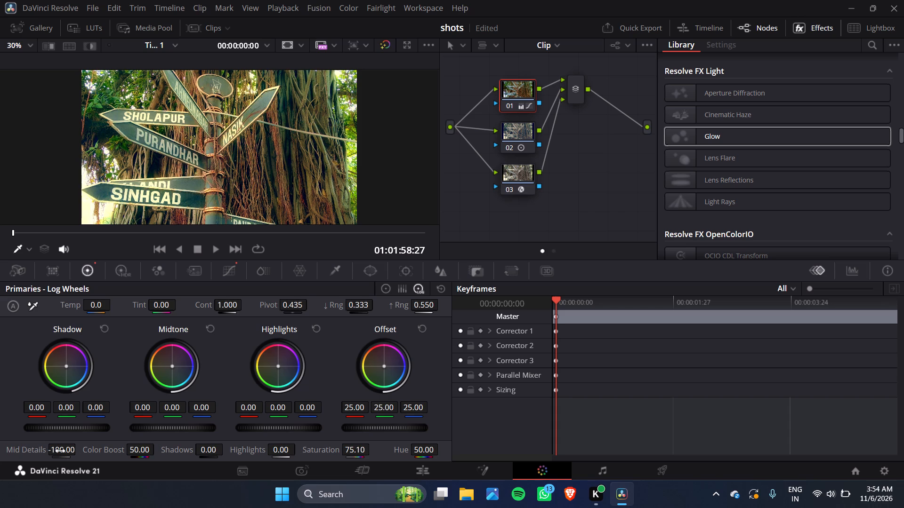
{"action": "left_click_drag", "start_coordinate": [60, 451], "coordinate": [72, 453]}
{"action": "left_click_drag", "start_coordinate": [72, 453], "coordinate": [73, 454]}
Raise the Contrast on node 01 to 1.230.
{"action": "left_click_drag", "start_coordinate": [223, 308], "coordinate": [288, 312]}
{"action": "left_click_drag", "start_coordinate": [288, 312], "coordinate": [289, 313]}
{"action": "left_click_drag", "start_coordinate": [231, 306], "coordinate": [232, 306]}
{"action": "left_click_drag", "start_coordinate": [232, 306], "coordinate": [233, 310]}
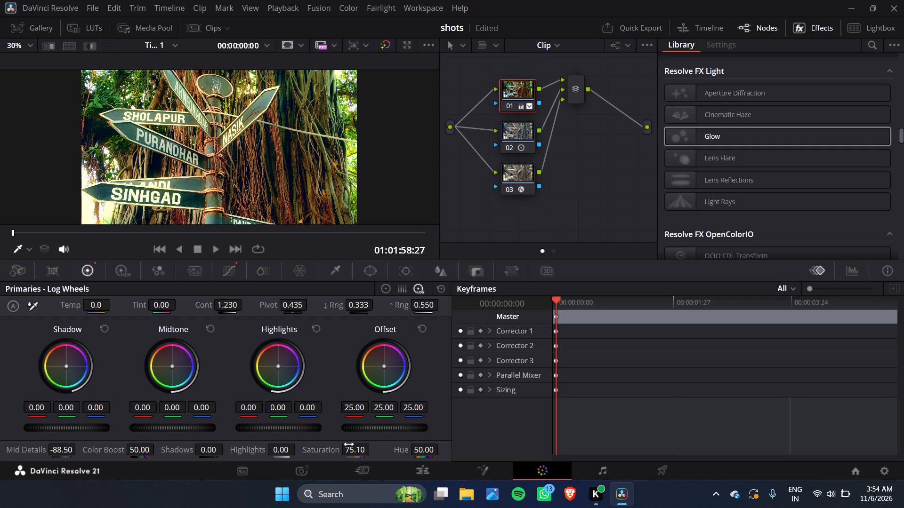
Reduce the Saturation on node 01 to 66.30.
{"action": "left_click_drag", "start_coordinate": [361, 454], "coordinate": [335, 461]}
{"action": "left_click_drag", "start_coordinate": [335, 461], "coordinate": [326, 462]}
{"action": "left_click_drag", "start_coordinate": [326, 462], "coordinate": [309, 462]}
Darken node 01's shadows and midtones slightly by shifting the lower and middle points of its custom luma curve.
{"action": "left_click", "coordinate": [235, 266]}
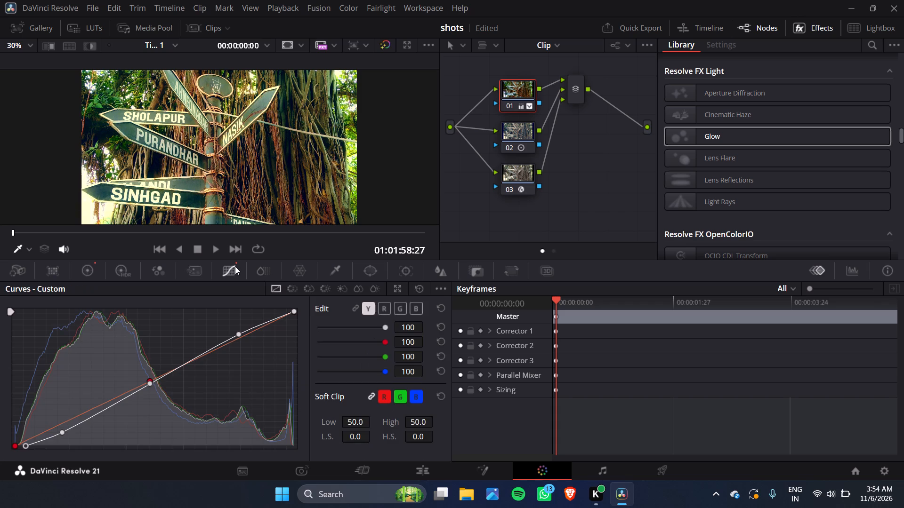
{"action": "left_click_drag", "start_coordinate": [61, 431], "coordinate": [74, 431]}
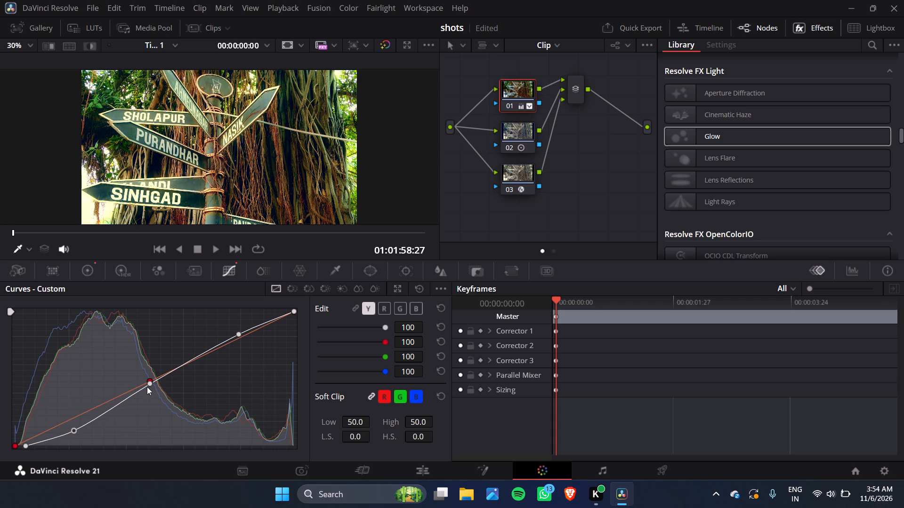
{"action": "left_click_drag", "start_coordinate": [148, 383], "coordinate": [158, 387]}
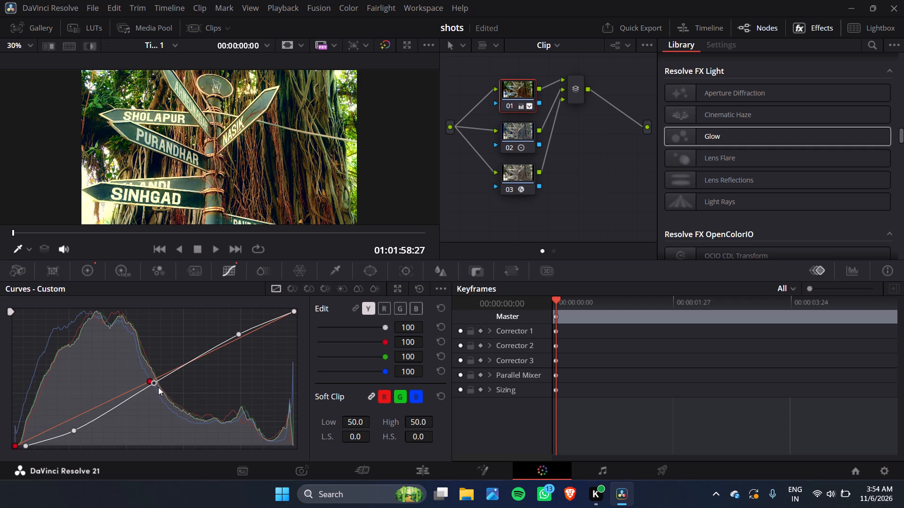
{"action": "left_click_drag", "start_coordinate": [158, 387], "coordinate": [160, 390]}
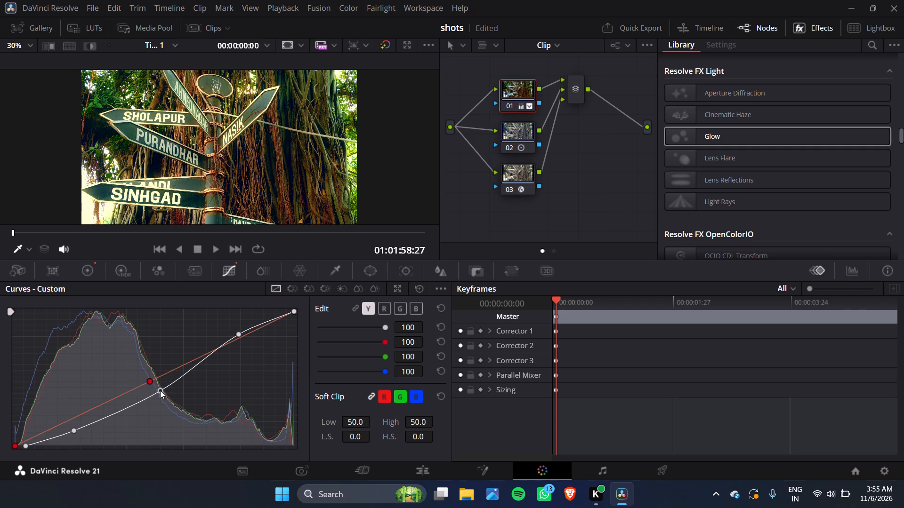
{"action": "left_click", "coordinate": [160, 390]}
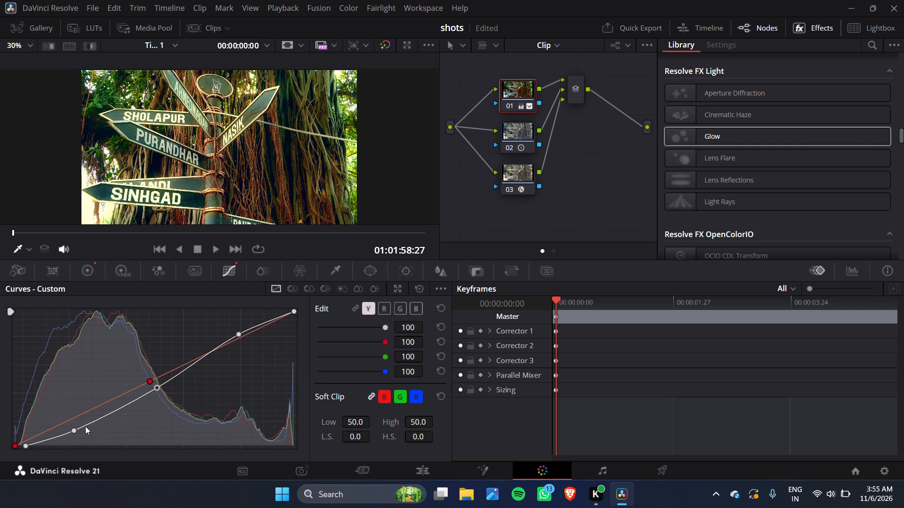
{"action": "left_click", "coordinate": [72, 429]}
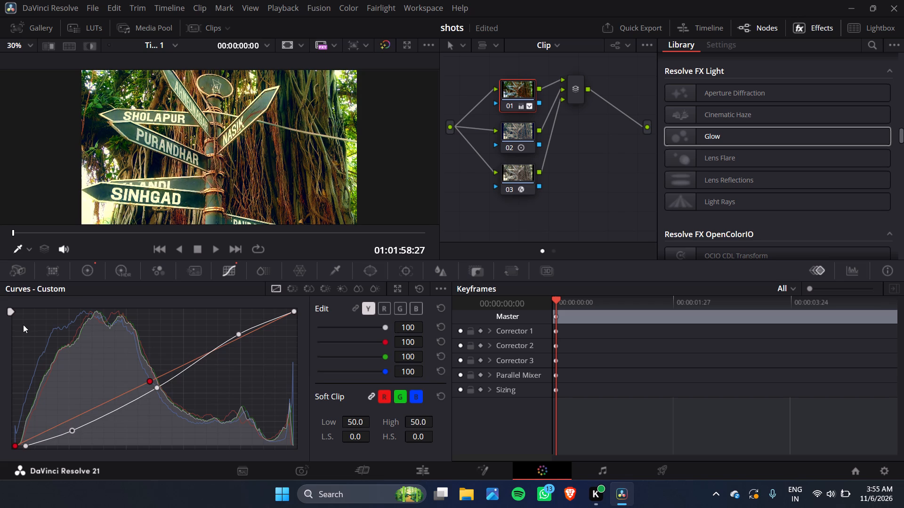
Check node 02's log wheels, and play the graded signpost clip through on the Edit page timeline.
{"action": "left_click", "coordinate": [92, 267]}
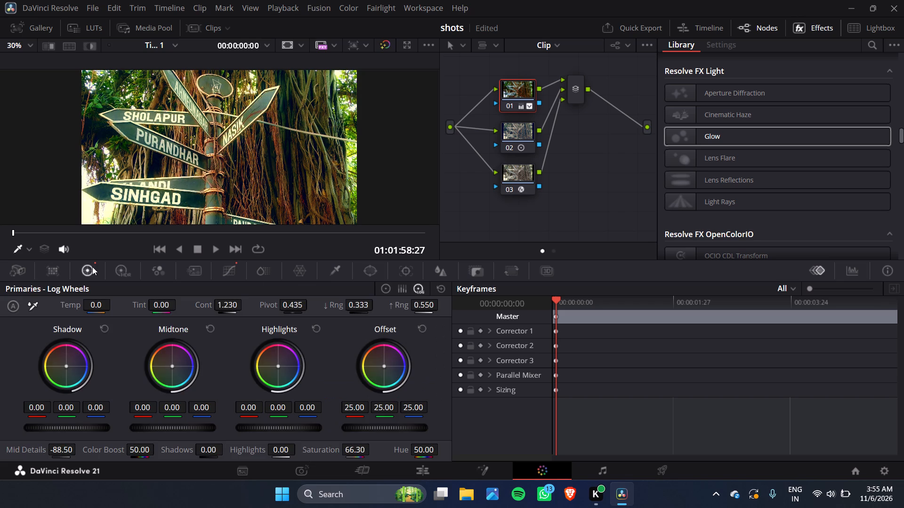
{"action": "left_click", "coordinate": [514, 133]}
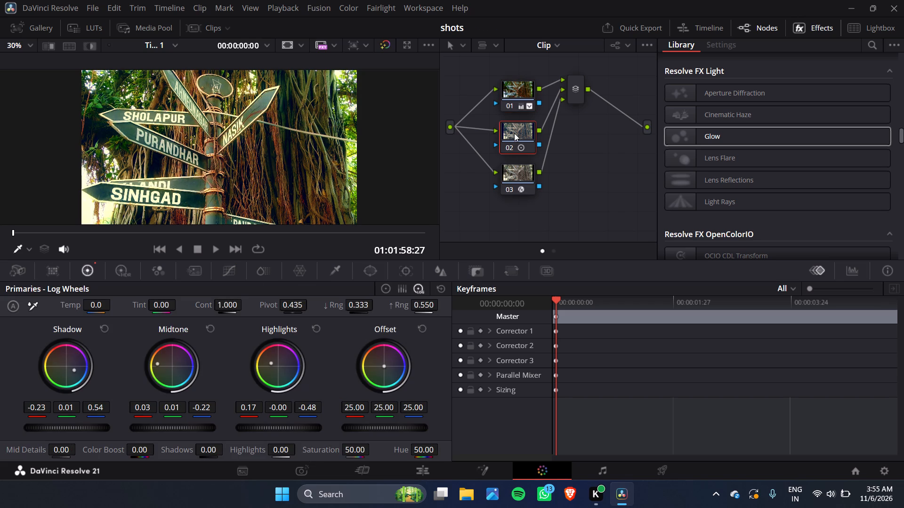
{"action": "left_click", "coordinate": [419, 474]}
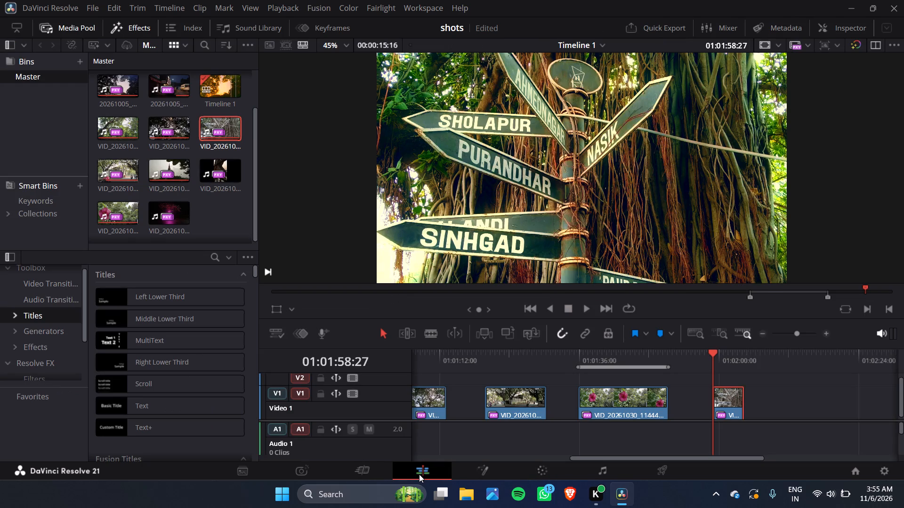
{"action": "key", "text": "space"}
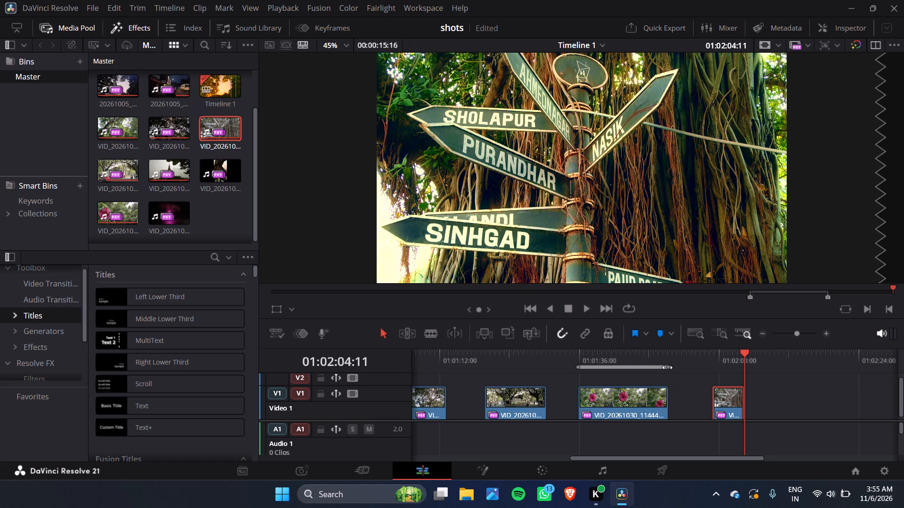
Move the timeline's in and out points so the marked range covers only the signpost clip, ending at 01:02:04:11.
{"action": "double_click", "coordinate": [668, 367]}
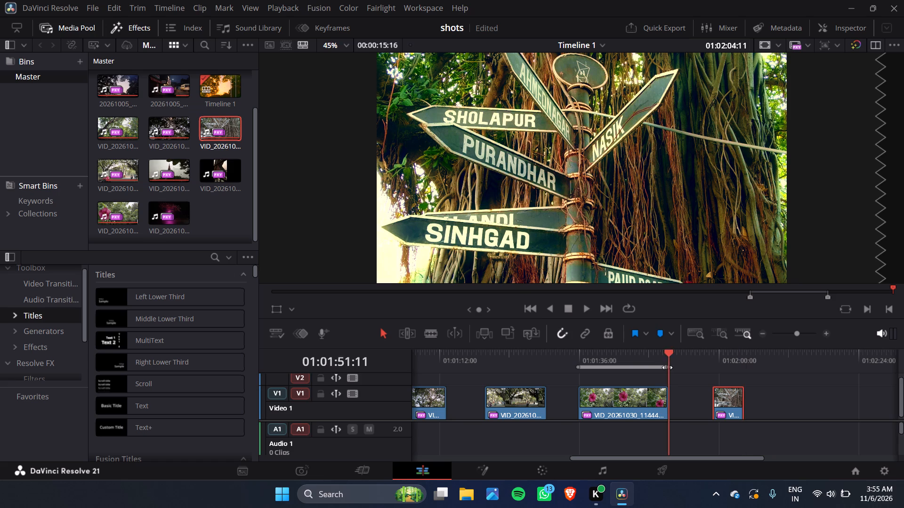
{"action": "left_click_drag", "start_coordinate": [668, 367], "coordinate": [741, 369]}
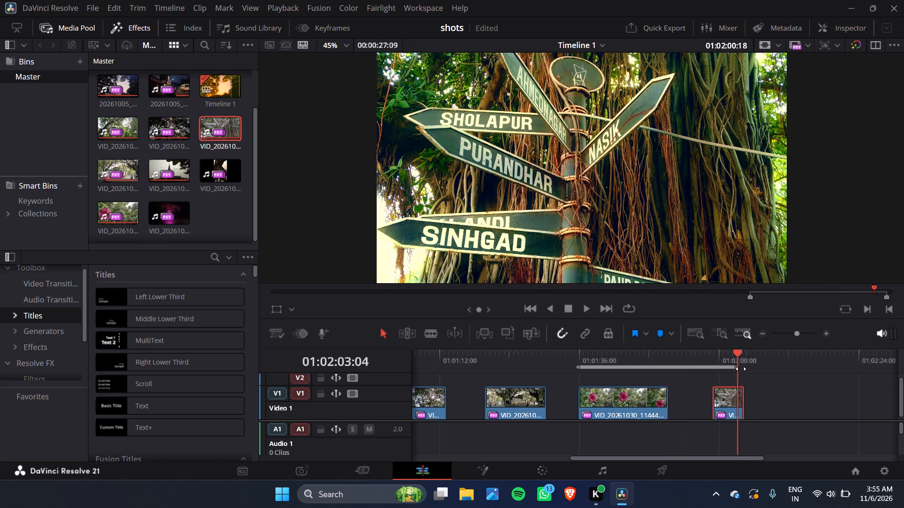
{"action": "left_click_drag", "start_coordinate": [741, 369], "coordinate": [744, 369]}
{"action": "left_click_drag", "start_coordinate": [579, 366], "coordinate": [719, 365]}
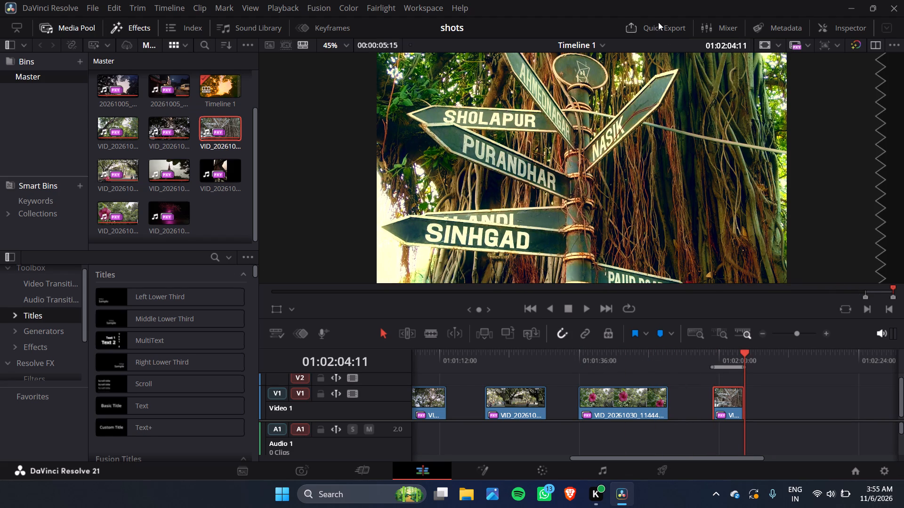
Quick export the marked range with the H.264 HyperDeck preset, saving it as "boardsigns" in the clipsforreels folder.
{"action": "left_click", "coordinate": [658, 22]}
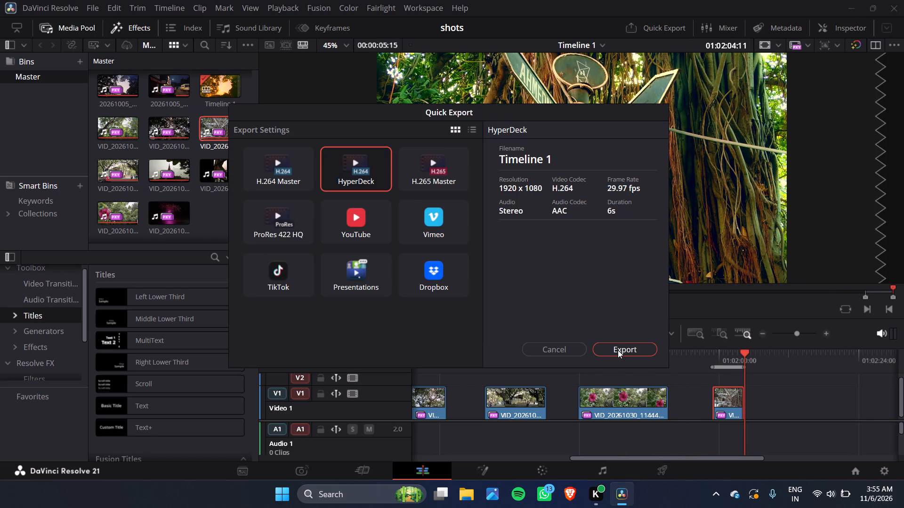
{"action": "left_click", "coordinate": [619, 350]}
{"action": "key", "text": "BackSpace"}
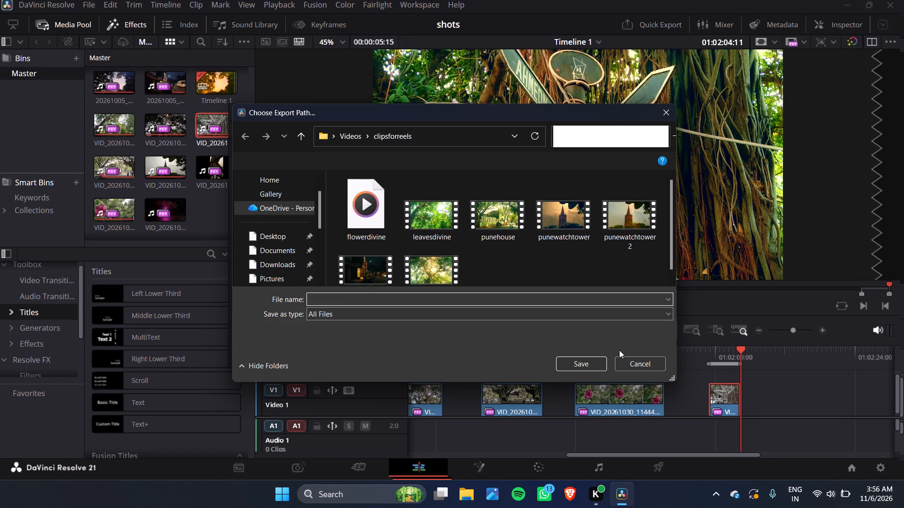
{"action": "type", "text": "board"}
{"action": "type", "text": "signs"}
{"action": "key", "text": "Return"}
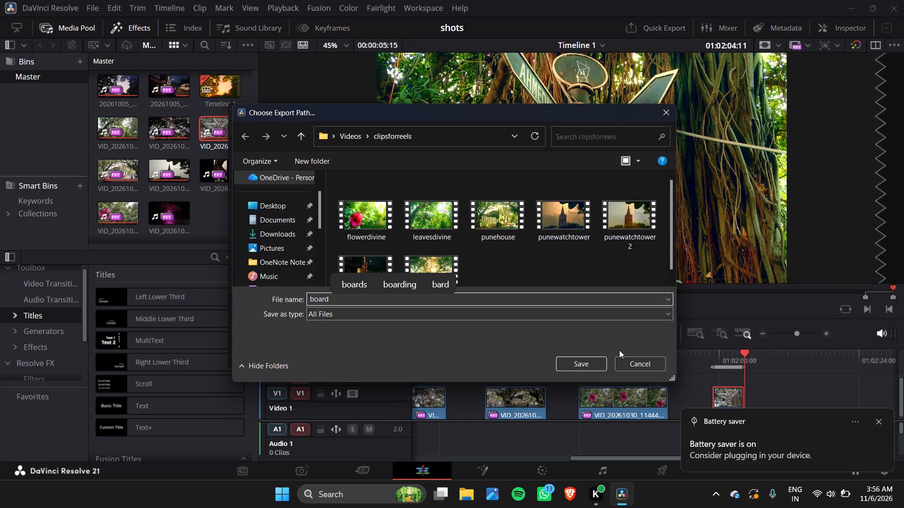
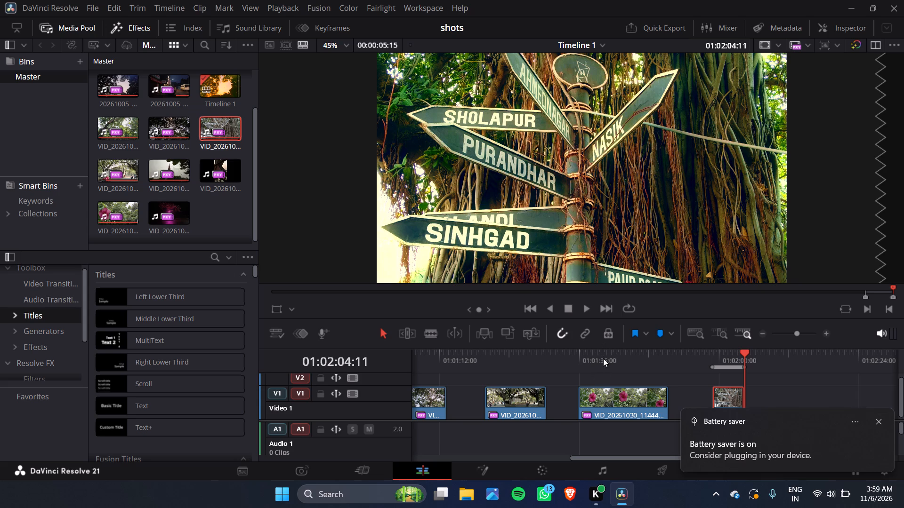
Review the graded flower, street, and tree clips at several points along the timeline, ending back at the signpost clip.
{"action": "left_click", "coordinate": [614, 351]}
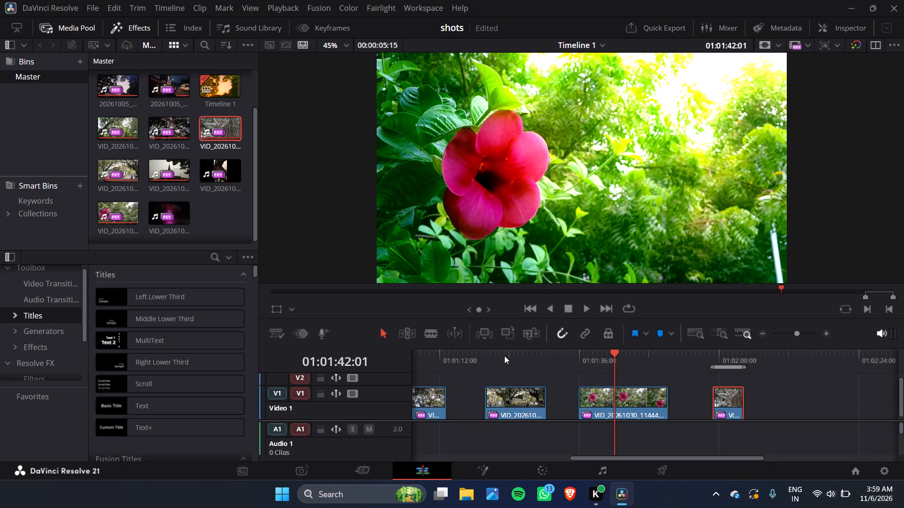
{"action": "left_click", "coordinate": [504, 356]}
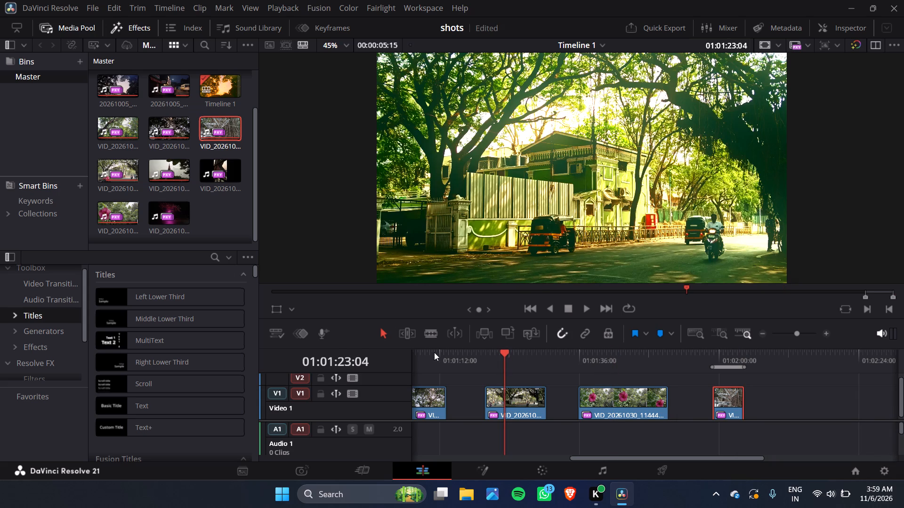
{"action": "left_click", "coordinate": [425, 352]}
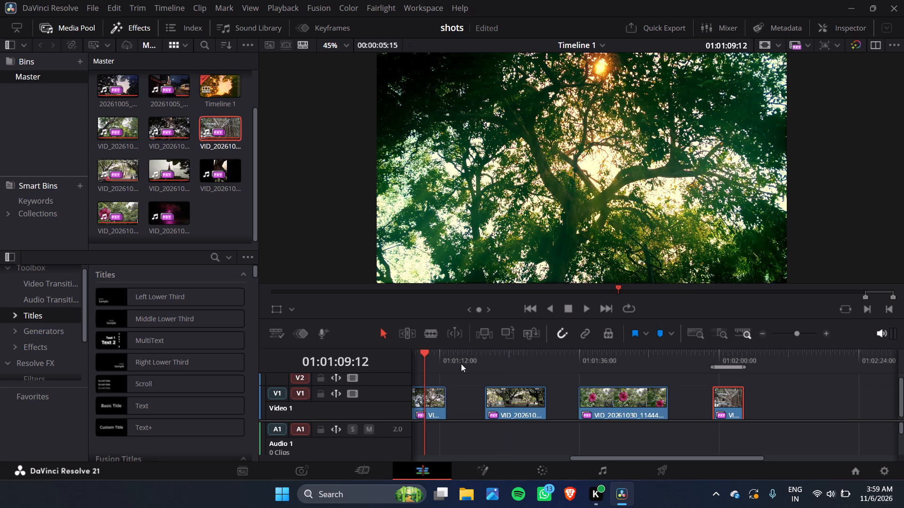
{"action": "scroll", "coordinate": [461, 364], "scroll_direction": "right", "scroll_amount": 1}
{"action": "left_click", "coordinate": [460, 356]}
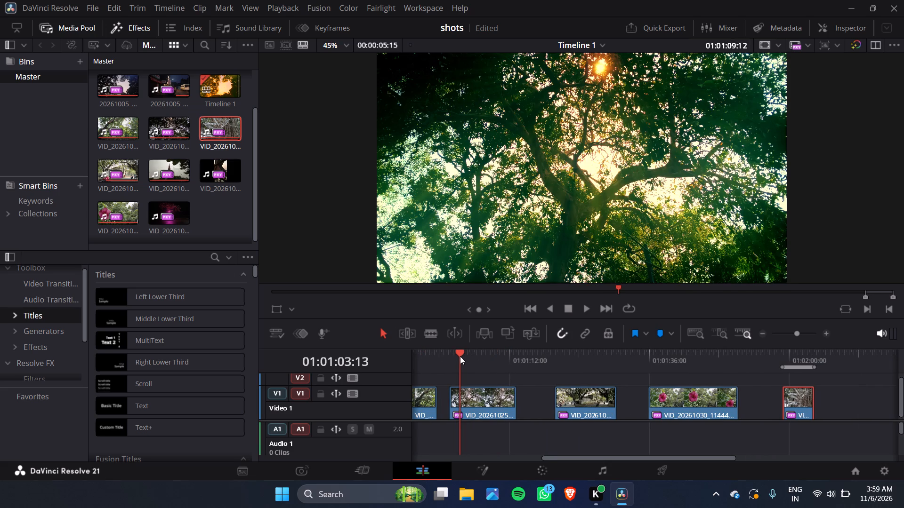
{"action": "scroll", "coordinate": [484, 357], "scroll_direction": "right", "scroll_amount": 1}
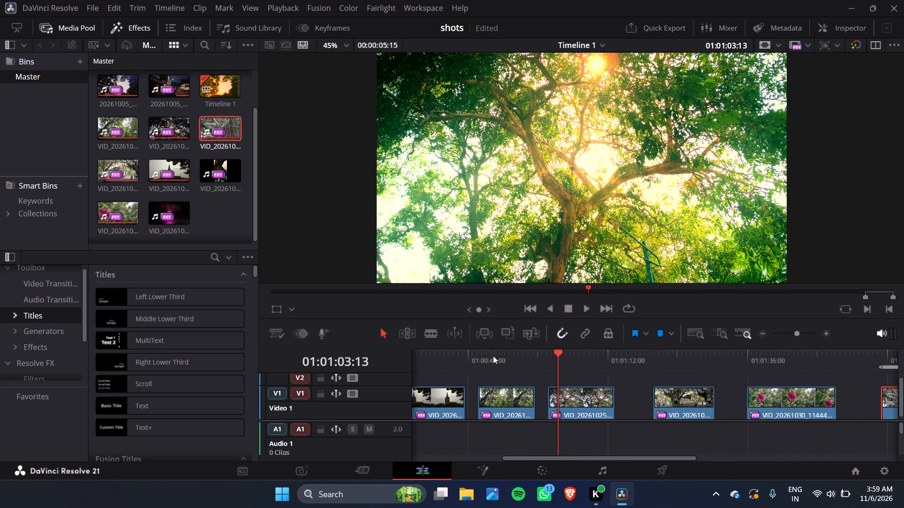
{"action": "left_click", "coordinate": [493, 356]}
{"action": "scroll", "coordinate": [611, 360], "scroll_direction": "left", "scroll_amount": 3}
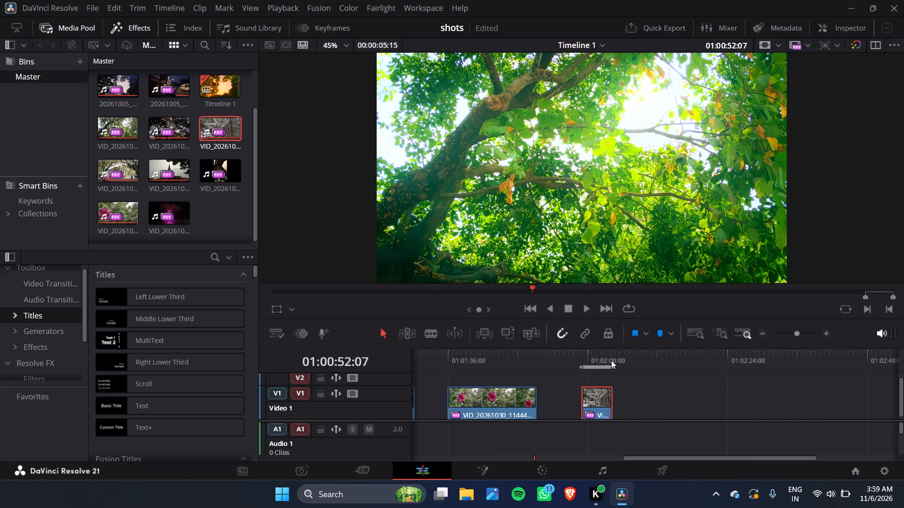
{"action": "left_click", "coordinate": [598, 357]}
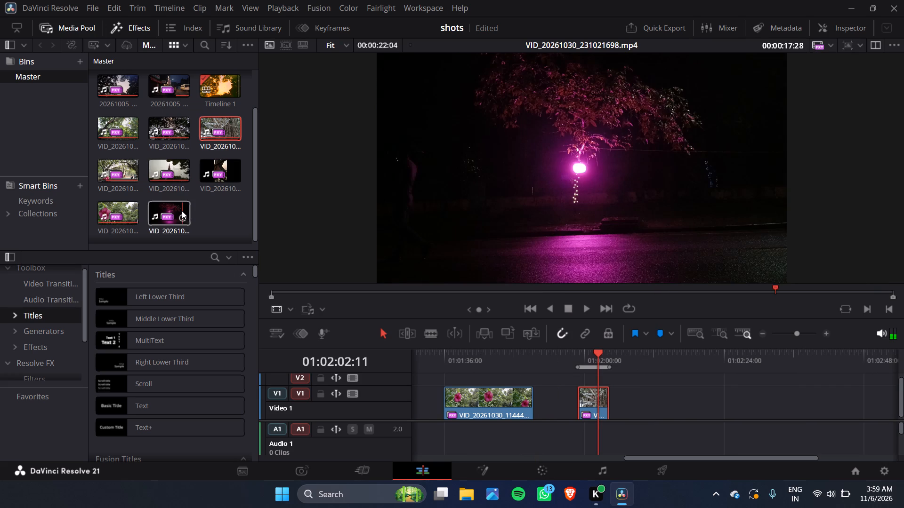
Add the night streetlight clip VID_20261030_231021698.mp4 to Video 1, starting at about 01:02:08:12 after the signpost clip.
{"action": "left_click_drag", "start_coordinate": [175, 211], "coordinate": [650, 399]}
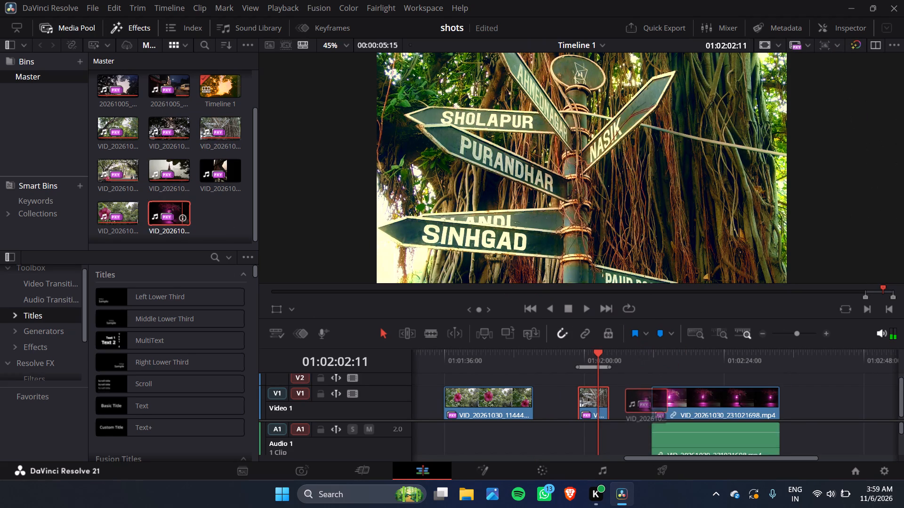
{"action": "left_click_drag", "start_coordinate": [650, 399], "coordinate": [633, 402]}
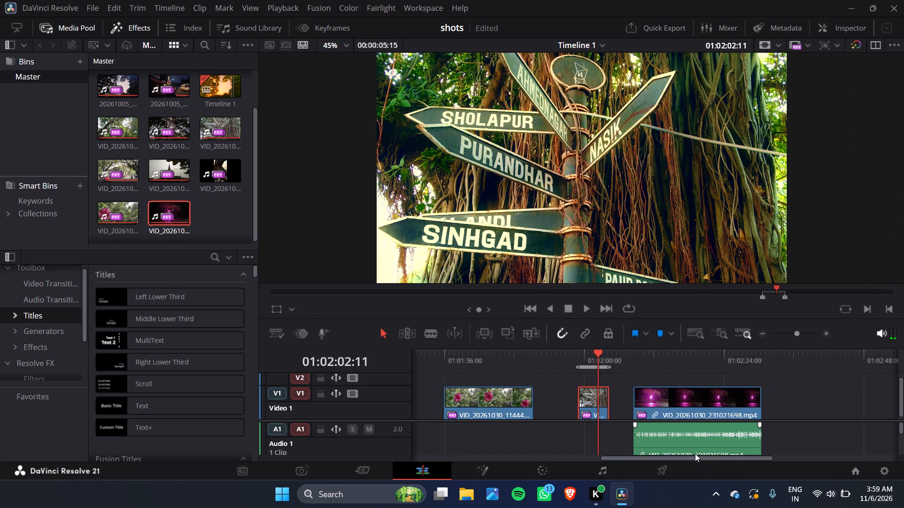
Delete the streetlight clip's audio from Audio 1, keeping only its video.
{"action": "left_click", "coordinate": [695, 453]}
{"action": "key", "text": "BackSpace"}
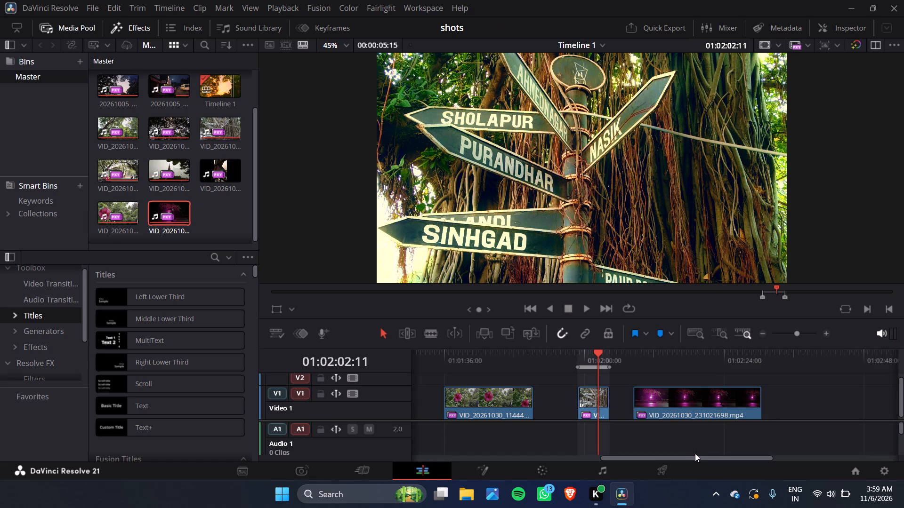
Preview the streetlight clip's opening and trim about 7 seconds off its start, to the playhead at 01:02:15:22.
{"action": "left_click", "coordinate": [677, 394]}
{"action": "left_click", "coordinate": [639, 363]}
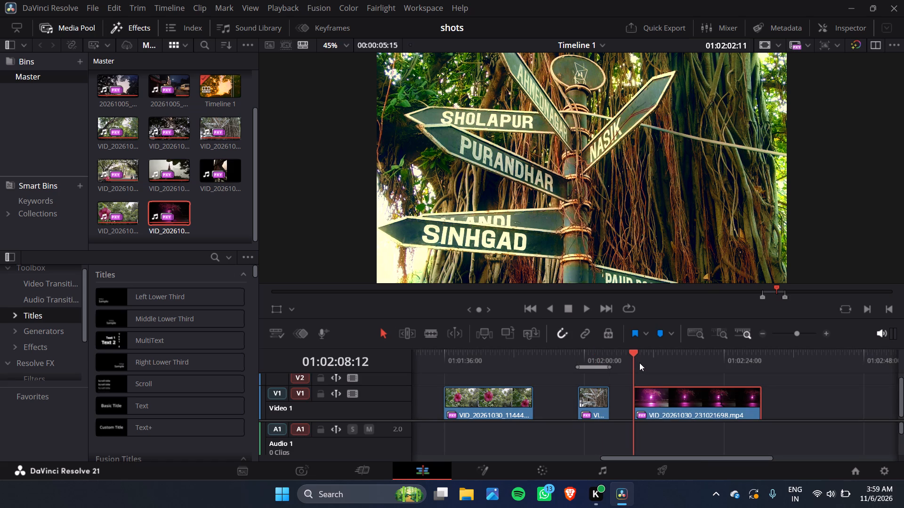
{"action": "key", "text": "space"}
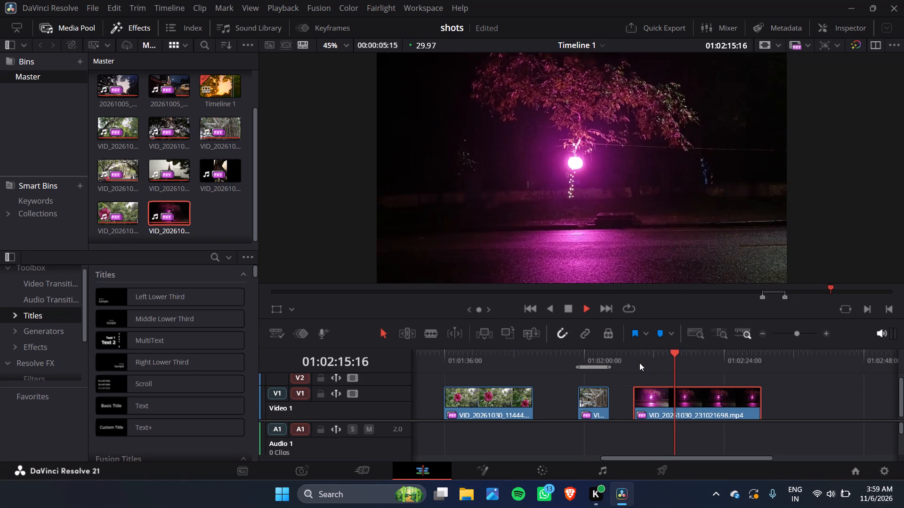
{"action": "left_click", "coordinate": [639, 363]}
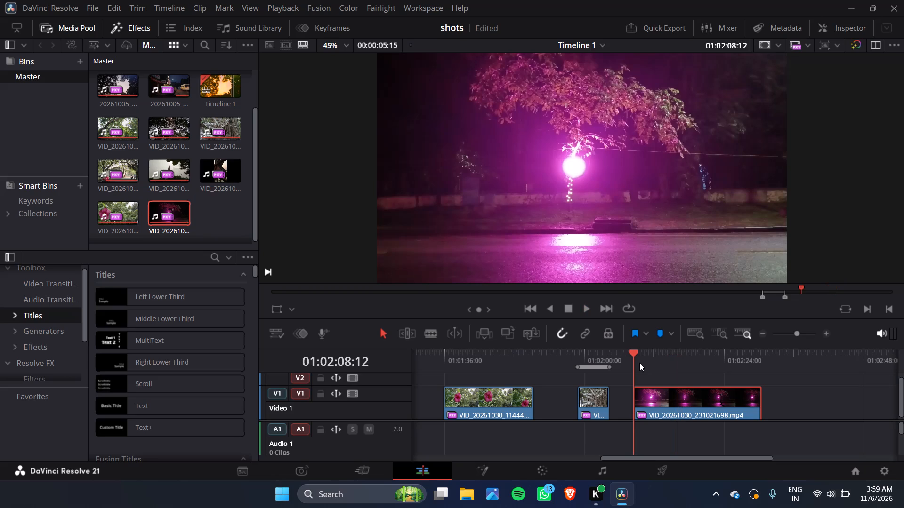
{"action": "left_click", "coordinate": [668, 358]}
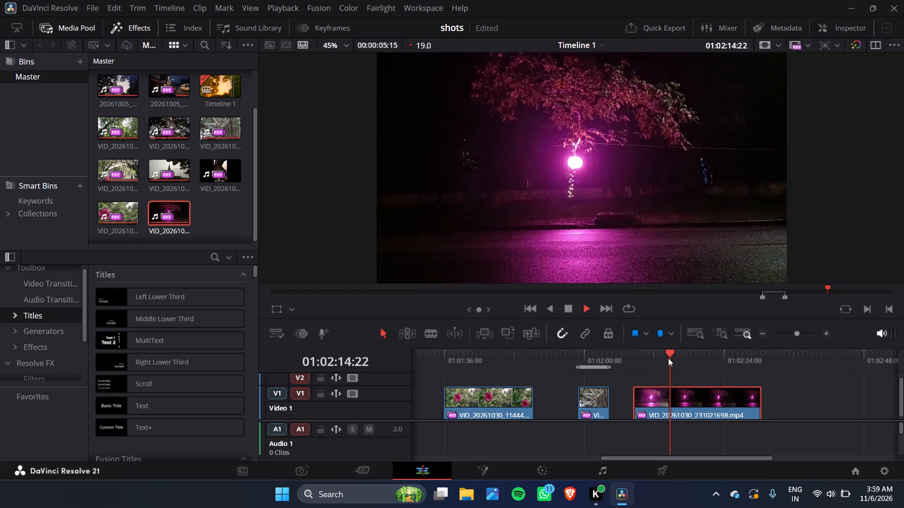
{"action": "key", "text": "space"}
{"action": "left_click", "coordinate": [674, 393]}
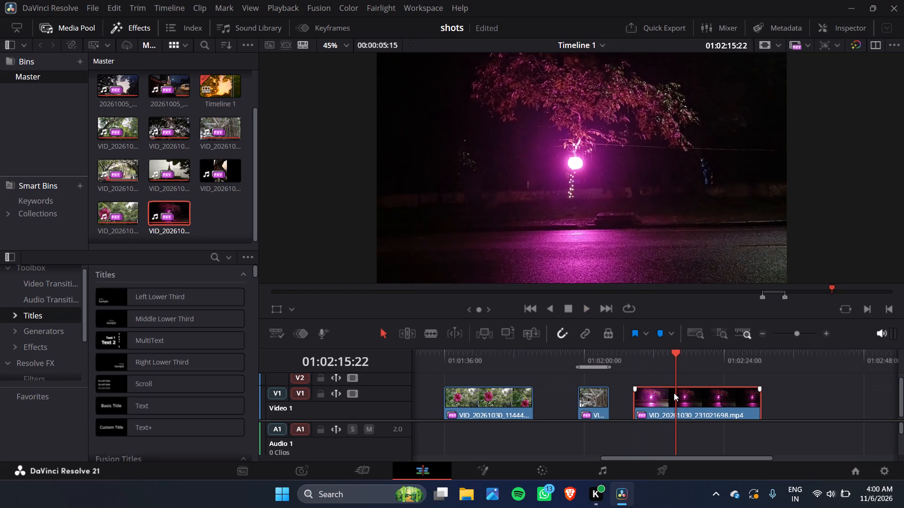
{"action": "left_click_drag", "start_coordinate": [635, 402], "coordinate": [674, 404]}
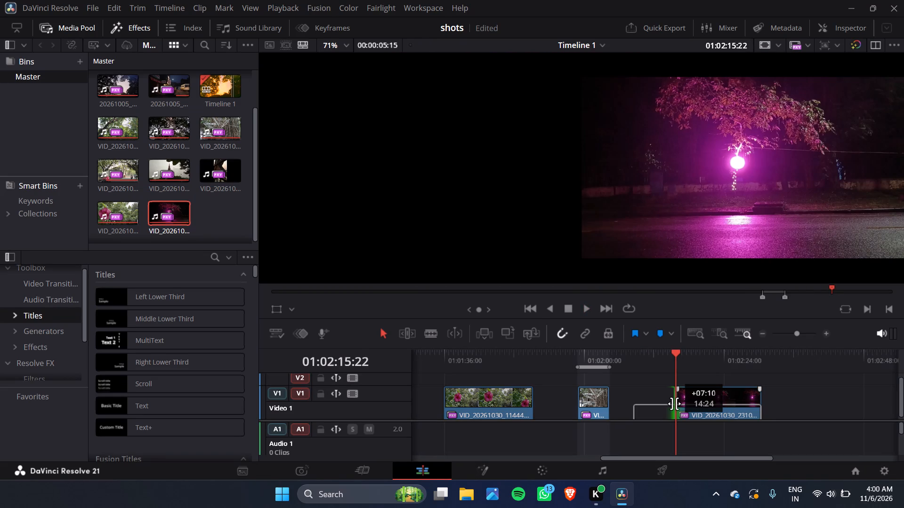
{"action": "left_click_drag", "start_coordinate": [674, 404], "coordinate": [673, 404]}
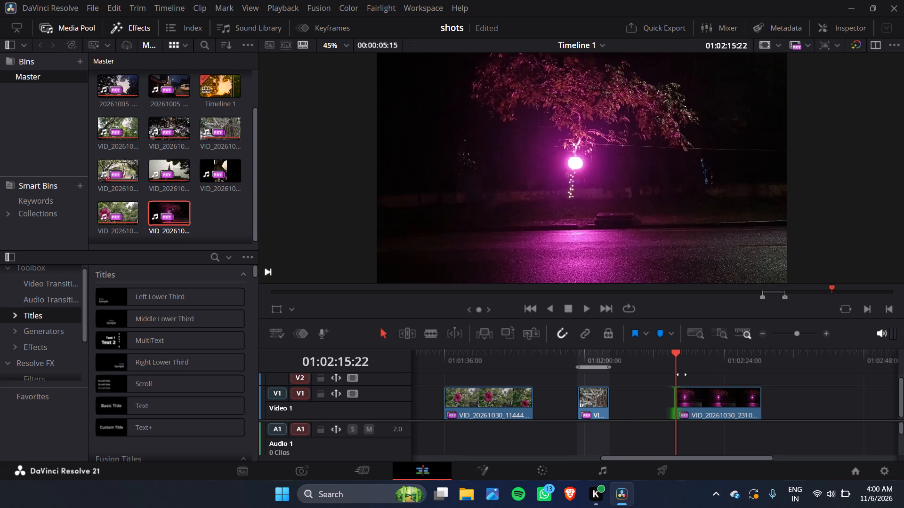
Play the trimmed streetlight clip through and replay the section where the person with the umbrella walks past the lamp.
{"action": "key", "text": "space"}
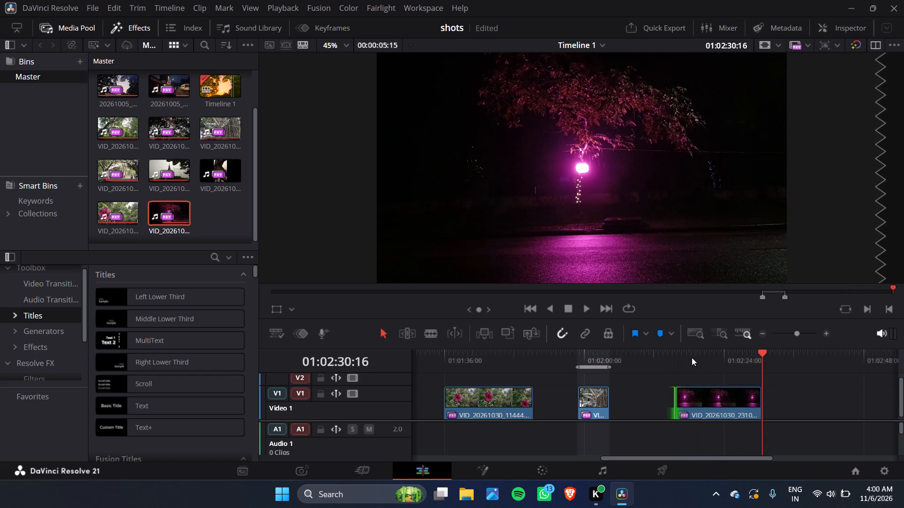
{"action": "left_click", "coordinate": [692, 358]}
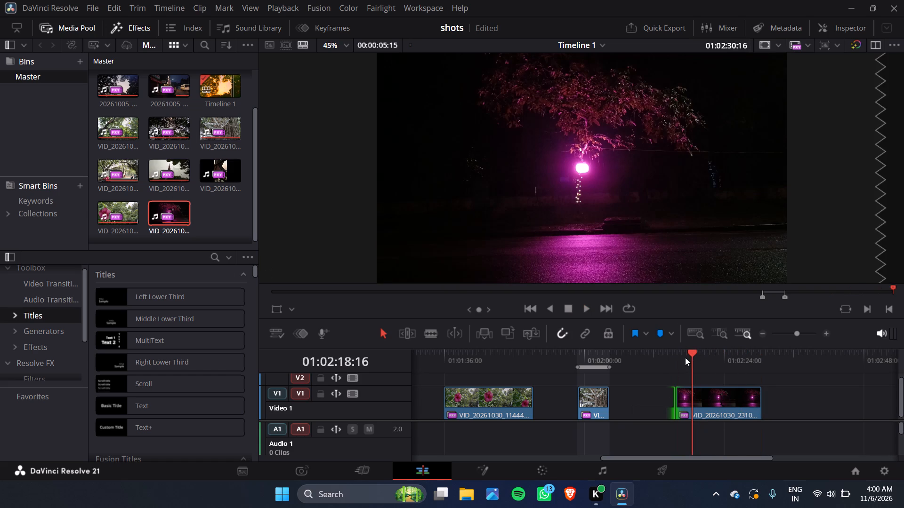
{"action": "key", "text": "space"}
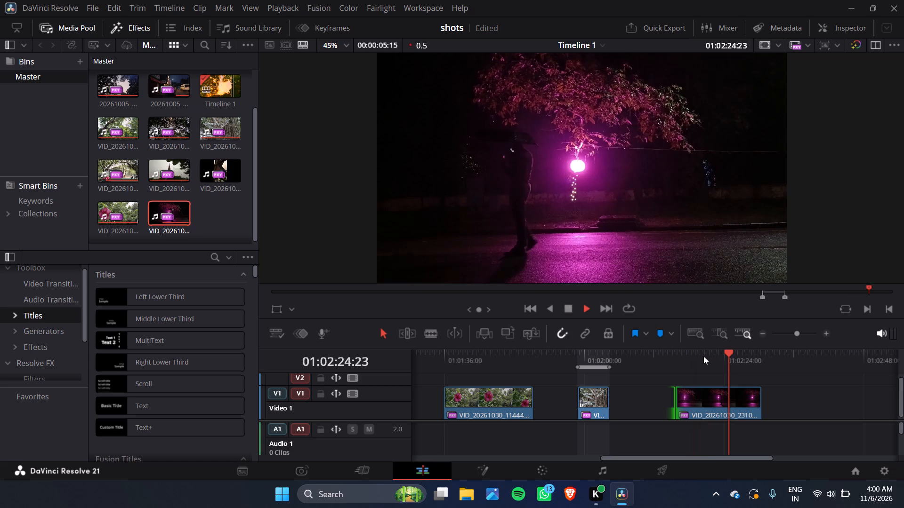
{"action": "left_click", "coordinate": [718, 356]}
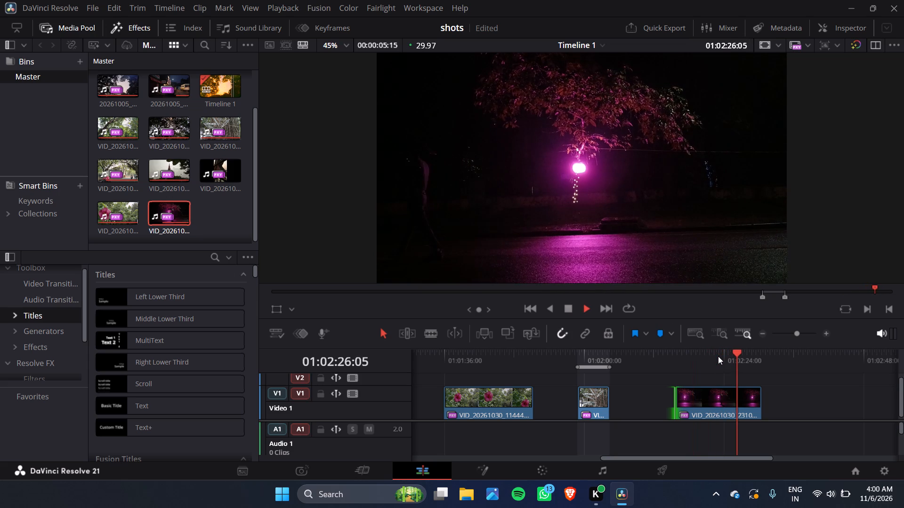
{"action": "left_click", "coordinate": [702, 355]}
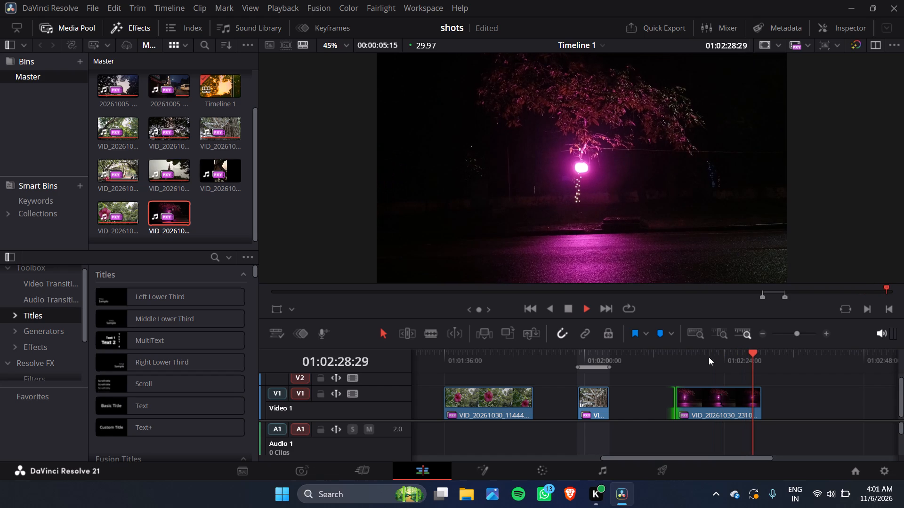
{"action": "left_click", "coordinate": [694, 356]}
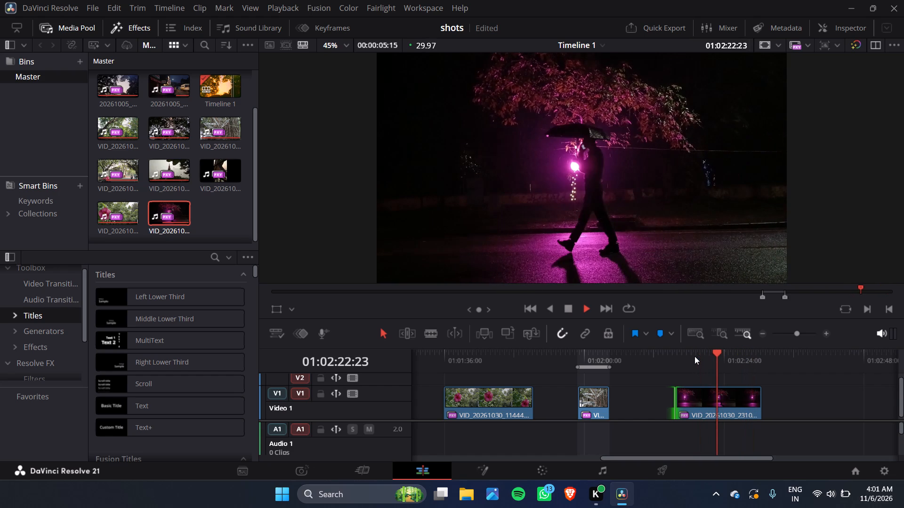
{"action": "left_click", "coordinate": [694, 356]}
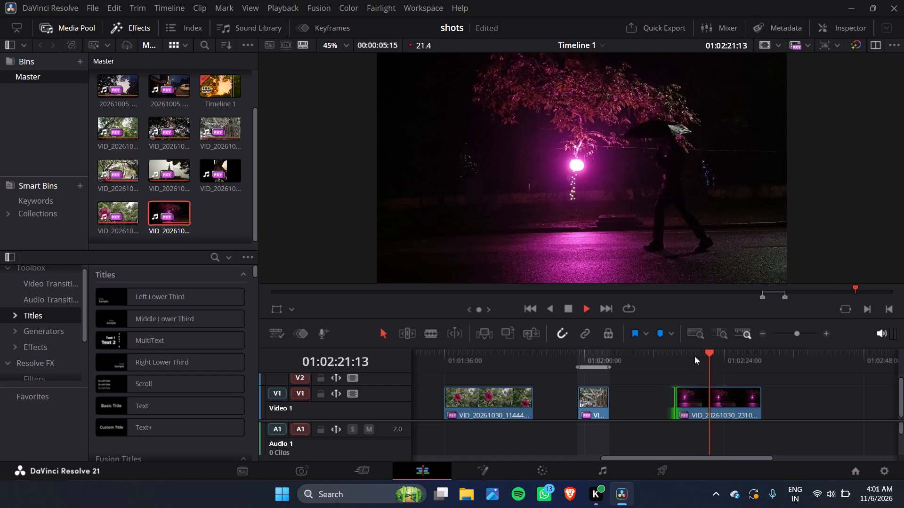
{"action": "key", "text": "space"}
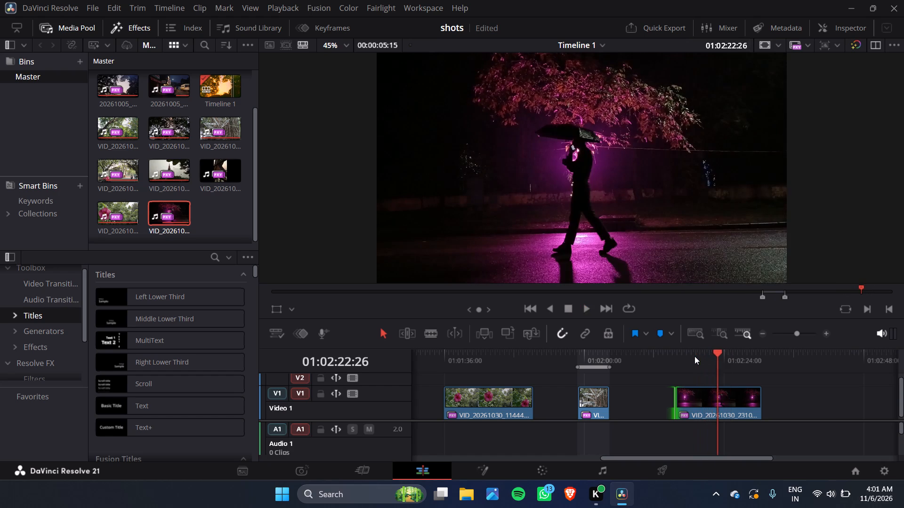
{"action": "key", "text": "space"}
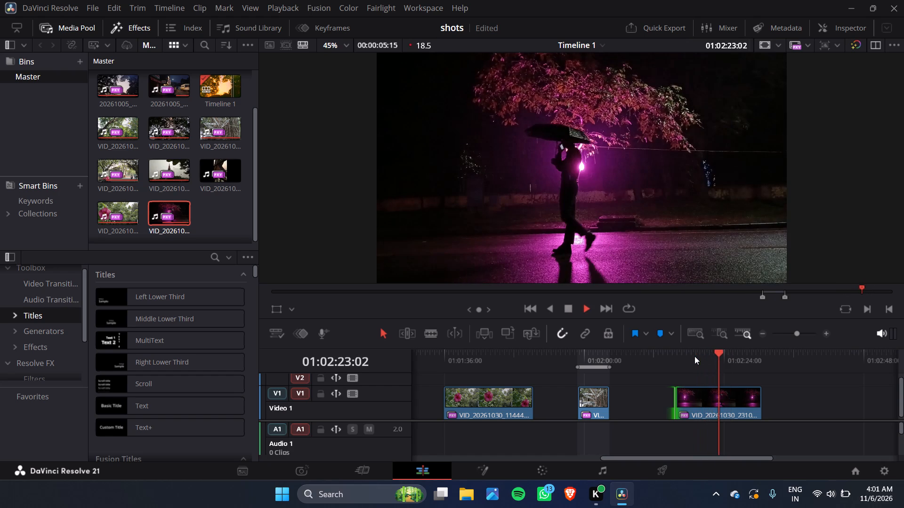
{"action": "key", "text": "space"}
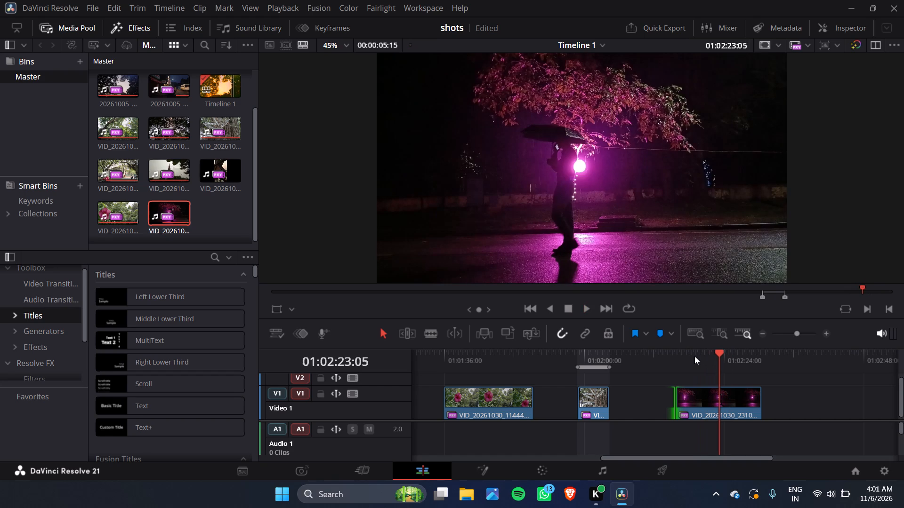
{"action": "left_click", "coordinate": [711, 356]}
{"action": "key", "text": "space"}
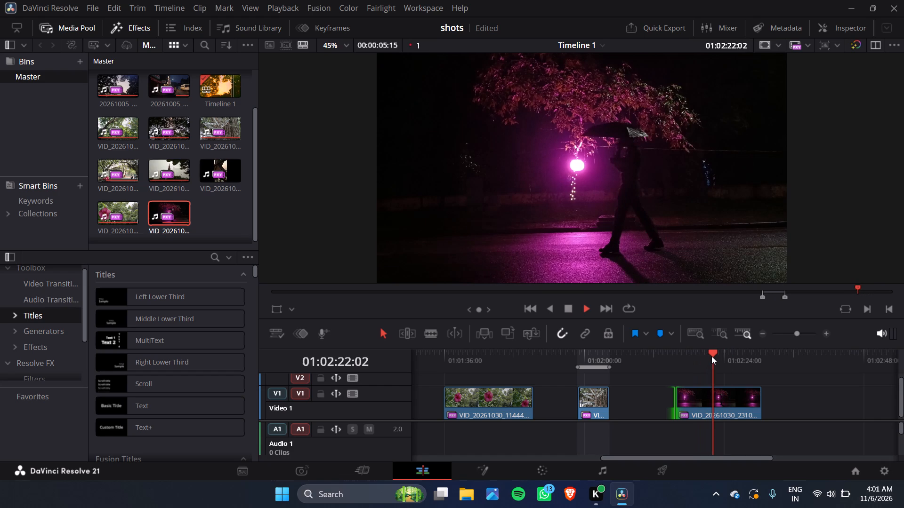
{"action": "key", "text": "space"}
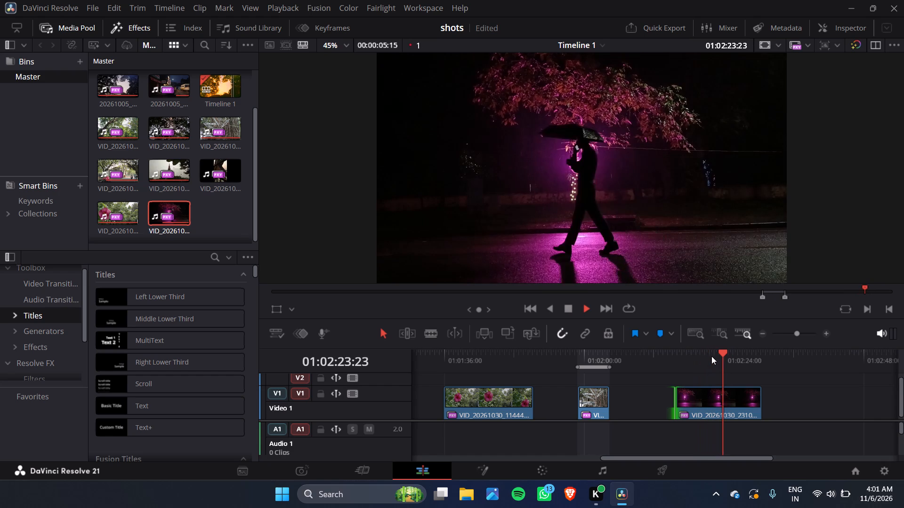
Step frame by frame through the umbrella walker passing the lamp to find a reference frame at 01:02:23:00.
{"action": "left_click", "coordinate": [711, 356]}
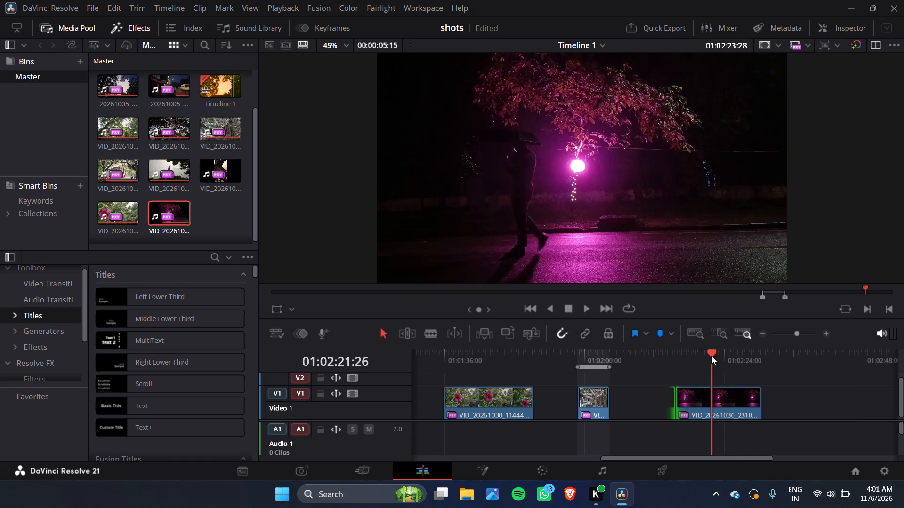
{"action": "key", "text": "Right"}
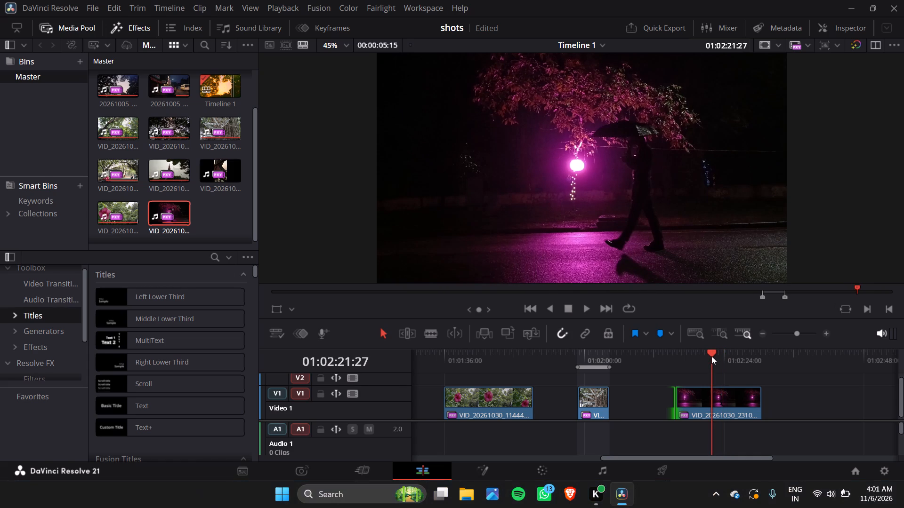
{"action": "key", "text": "Right"}
{"action": "key", "text": "Right"}
{"action": "key", "text": "Right"}
{"action": "key", "text": "Right"}
{"action": "key", "text": "Right"}
{"action": "key", "text": "Right"}
{"action": "key", "text": "Right"}
{"action": "key", "text": "Right"}
{"action": "key", "text": "Right"}
{"action": "key", "text": "Right"}
{"action": "key", "text": "Right"}
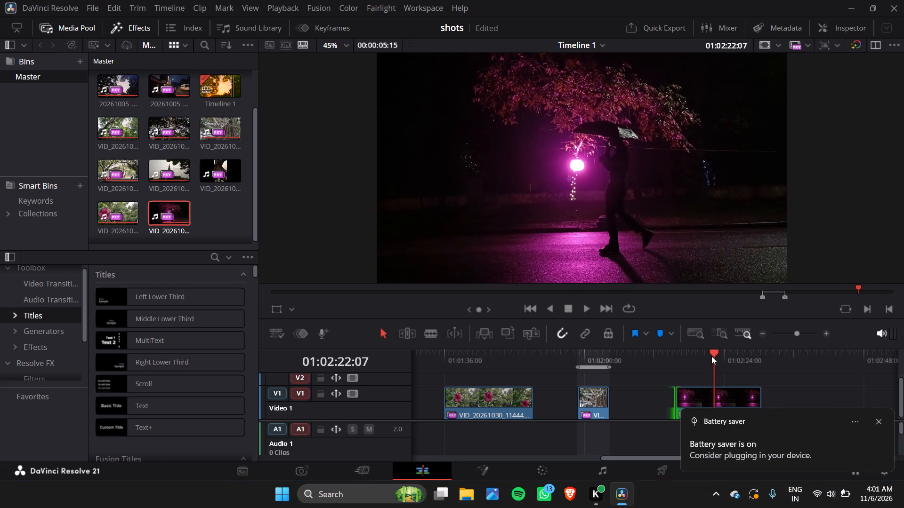
{"action": "key", "text": "Right"}
{"action": "key", "text": "Right"}
{"action": "key", "text": "Right"}
{"action": "key", "text": "Right"}
{"action": "key", "text": "Right"}
{"action": "key", "text": "Right"}
{"action": "key", "text": "Right"}
{"action": "key", "text": "Right"}
{"action": "key", "text": "Right"}
{"action": "key", "text": "Right"}
{"action": "key", "text": "Right"}
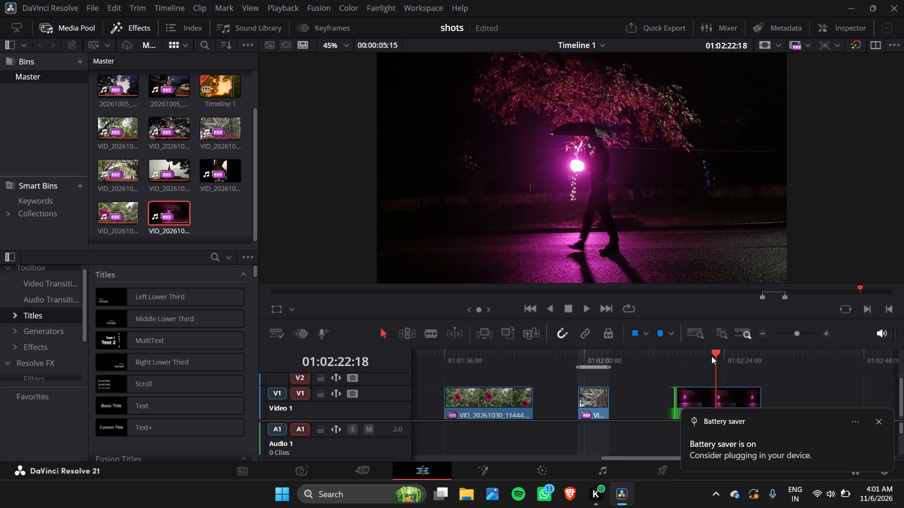
{"action": "key", "text": "Right"}
{"action": "key", "text": "Right"}
{"action": "key", "text": "Right"}
{"action": "key", "text": "Right"}
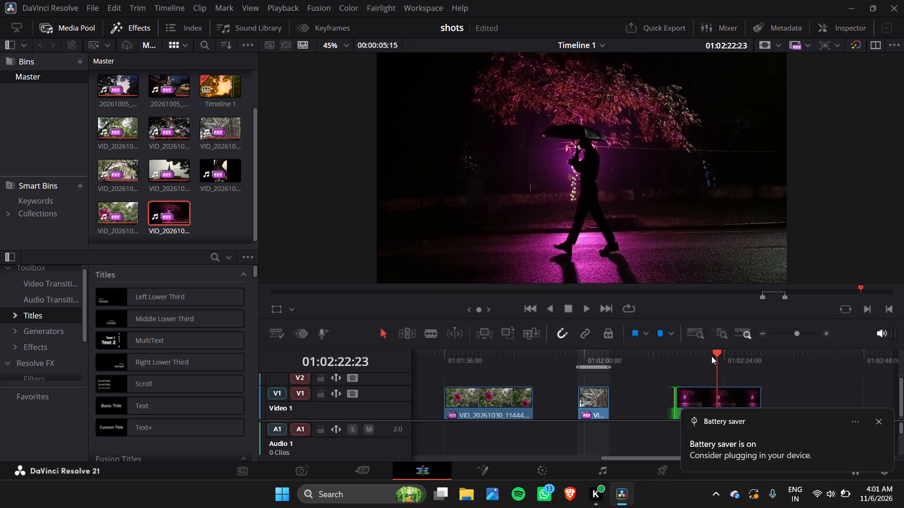
{"action": "key", "text": "Right"}
{"action": "key", "text": "Right"}
{"action": "key", "text": "Right"}
{"action": "key", "text": "Right"}
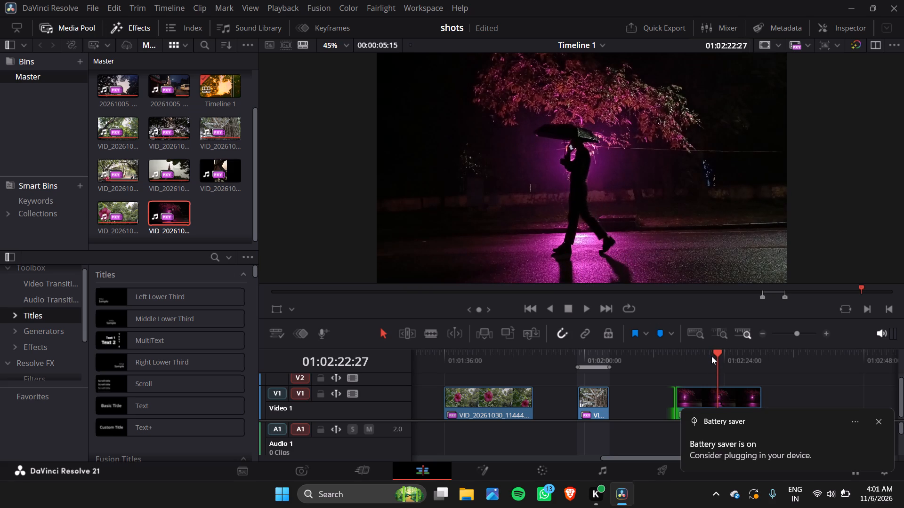
{"action": "key", "text": "Right"}
{"action": "key", "text": "Right"}
{"action": "key", "text": "Right"}
{"action": "key", "text": "Right"}
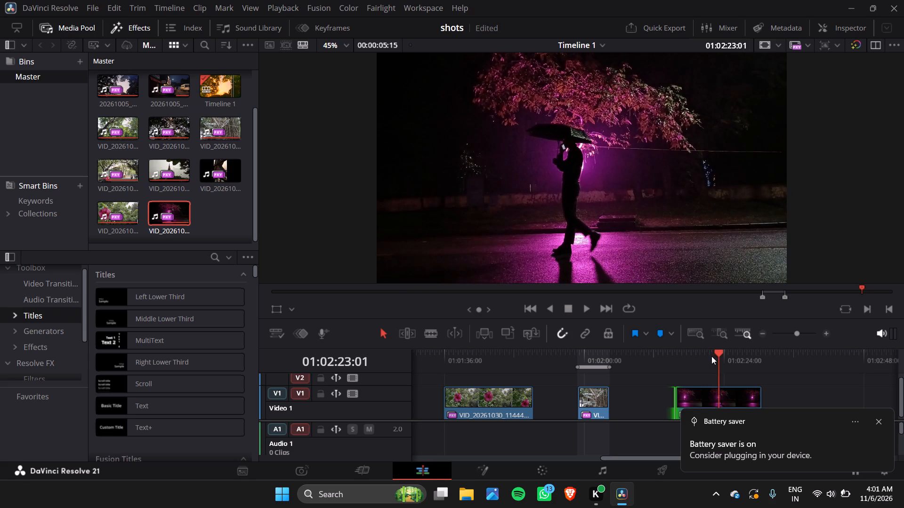
{"action": "key", "text": "Left"}
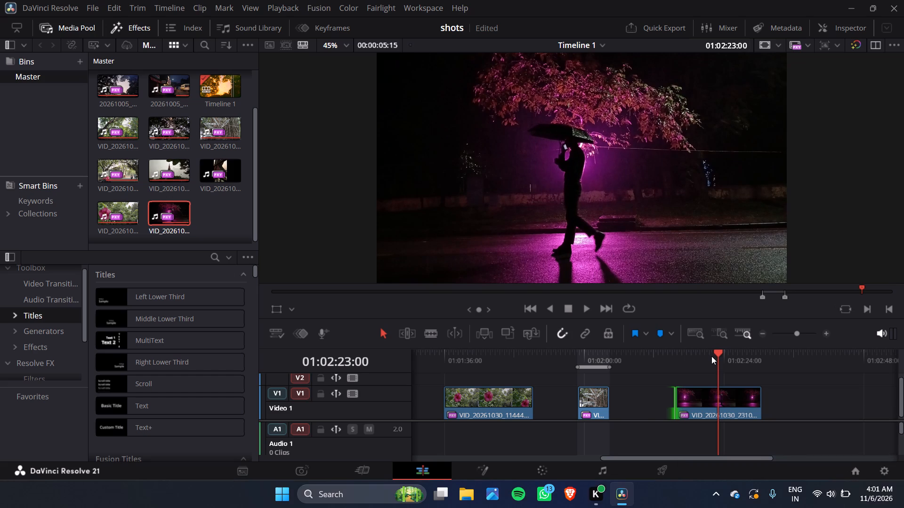
On the Color page, raise the streetlight clip's Color Boost to 20 and its Saturation to 60.
{"action": "left_click", "coordinate": [537, 468]}
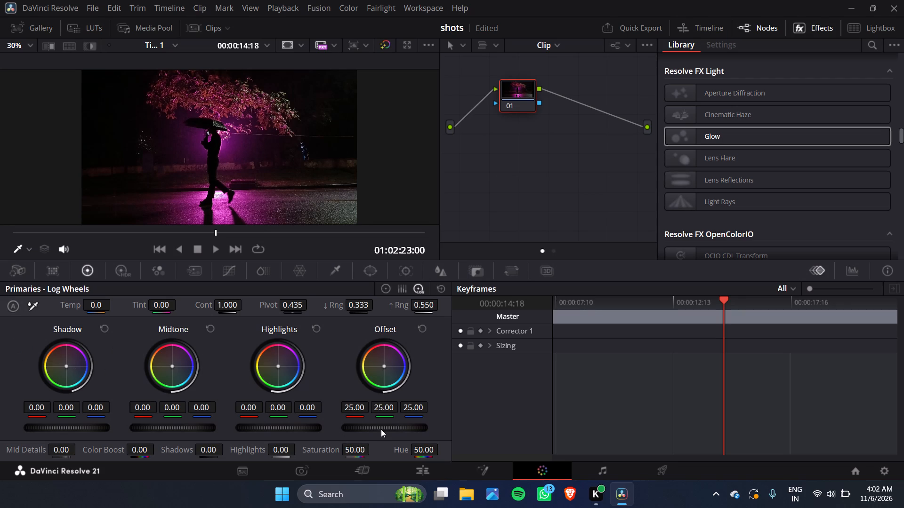
{"action": "left_click_drag", "start_coordinate": [135, 452], "coordinate": [158, 452]}
{"action": "left_click_drag", "start_coordinate": [158, 452], "coordinate": [158, 454]}
{"action": "left_click_drag", "start_coordinate": [352, 451], "coordinate": [361, 452]}
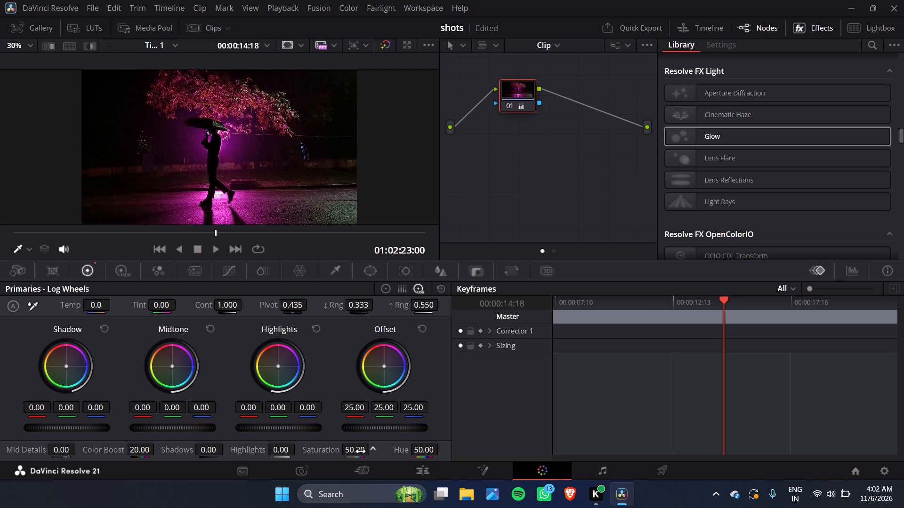
{"action": "left_click_drag", "start_coordinate": [361, 452], "coordinate": [395, 454]}
{"action": "left_click_drag", "start_coordinate": [352, 451], "coordinate": [368, 453]}
Check the grade in the Edit page viewer, then return to grading and reduce Color Boost to 9.50.
{"action": "left_click", "coordinate": [424, 471]}
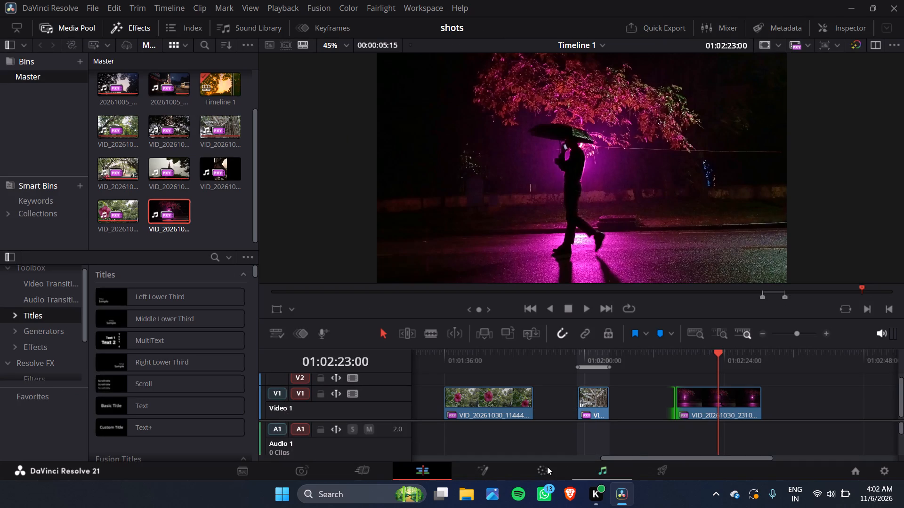
{"action": "left_click", "coordinate": [547, 467]}
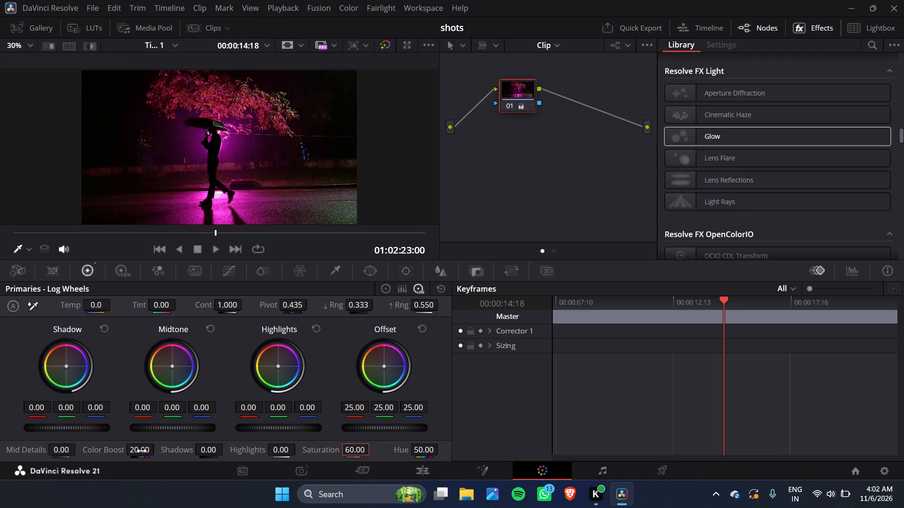
{"action": "left_click_drag", "start_coordinate": [142, 451], "coordinate": [129, 454]}
Add midtone, highlight and shadow control points along the luminance (Y) custom curve of the streetlight clip's node 01.
{"action": "left_click", "coordinate": [235, 268]}
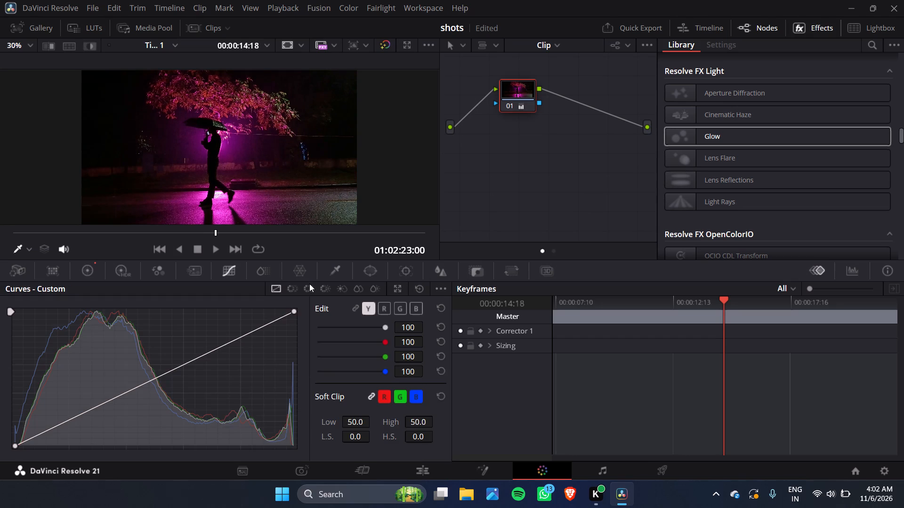
{"action": "left_click", "coordinate": [158, 377]}
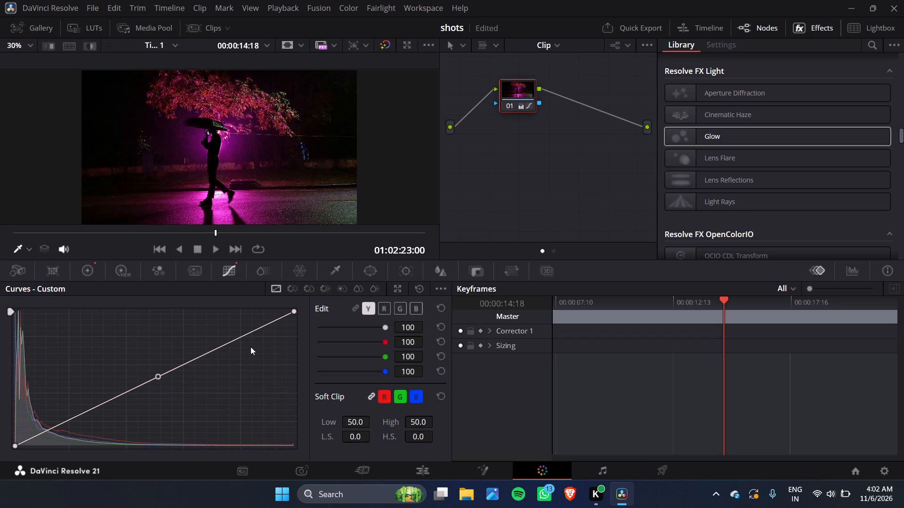
{"action": "left_click", "coordinate": [242, 335]}
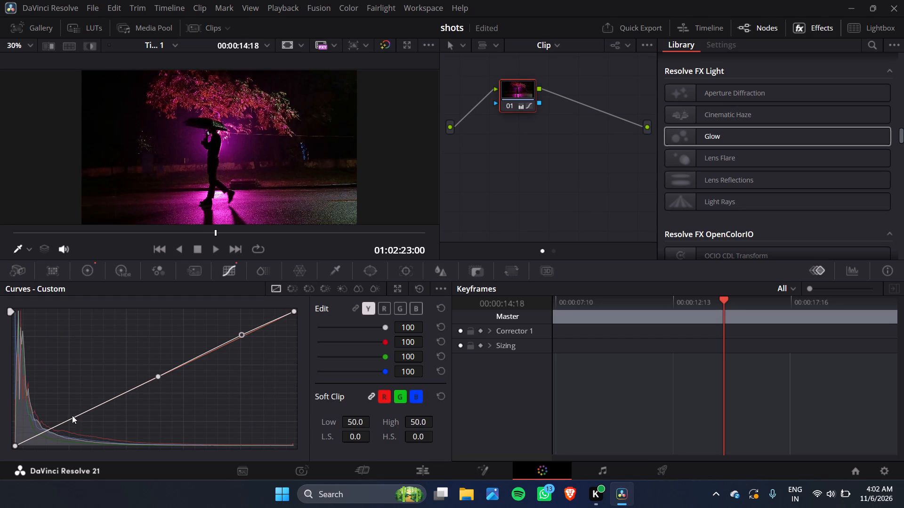
{"action": "left_click", "coordinate": [72, 416]}
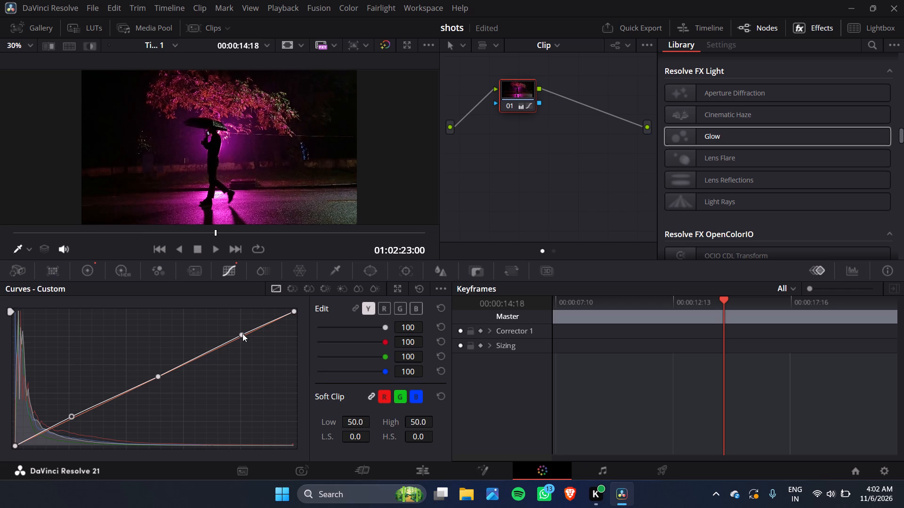
Pull the highlight point slightly and the midtone point clearly below the diagonal on the luminance curve.
{"action": "left_click_drag", "start_coordinate": [242, 333], "coordinate": [251, 345]}
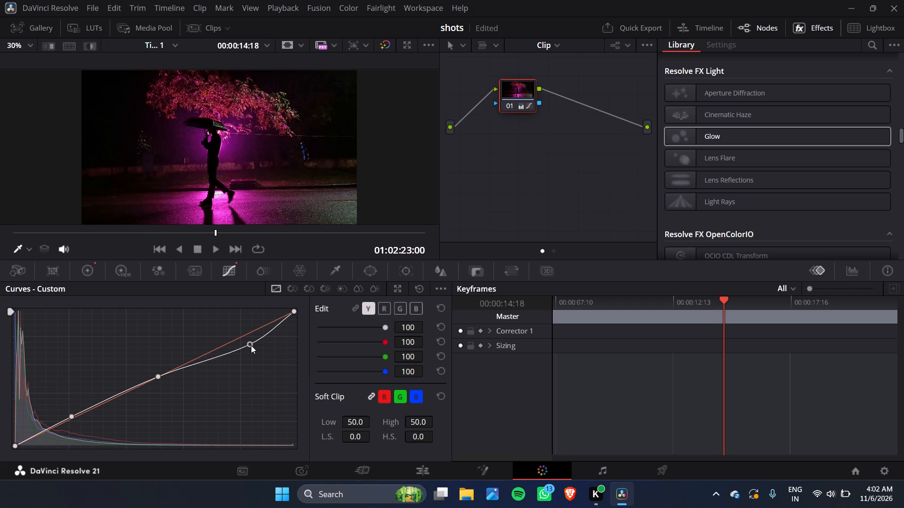
{"action": "left_click_drag", "start_coordinate": [251, 345], "coordinate": [240, 324]}
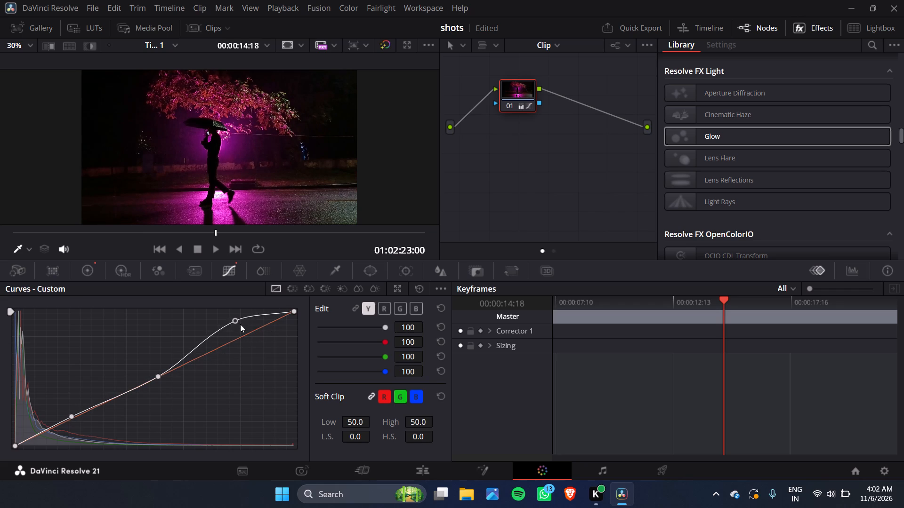
{"action": "left_click_drag", "start_coordinate": [240, 324], "coordinate": [247, 341]}
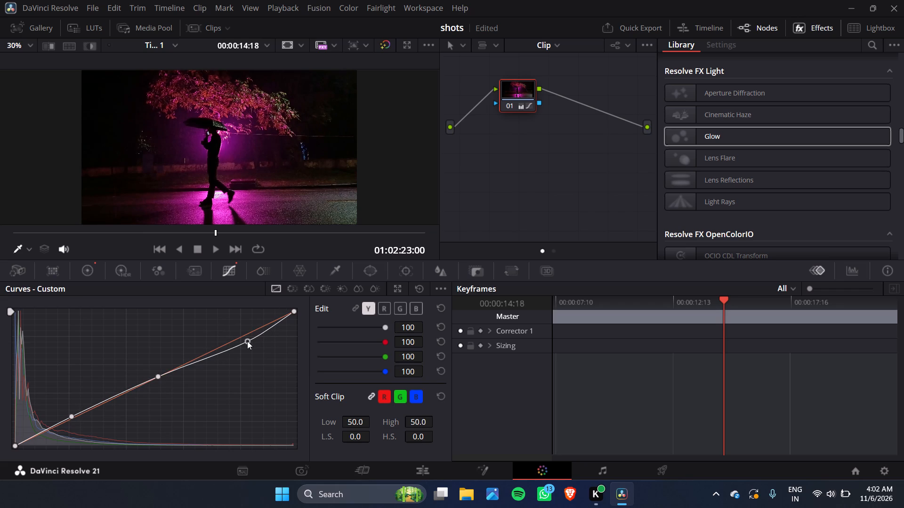
{"action": "left_click_drag", "start_coordinate": [158, 374], "coordinate": [158, 376]}
{"action": "left_click_drag", "start_coordinate": [158, 376], "coordinate": [167, 396]}
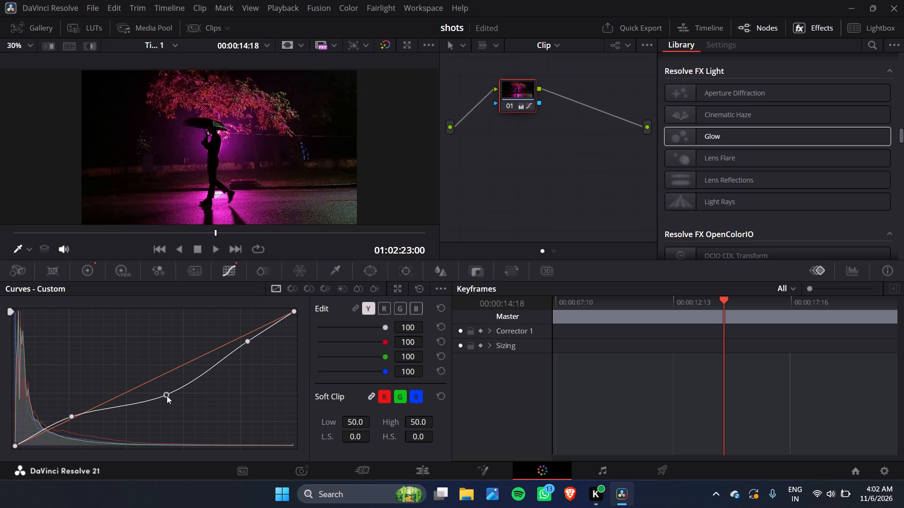
{"action": "left_click_drag", "start_coordinate": [167, 396], "coordinate": [162, 382]}
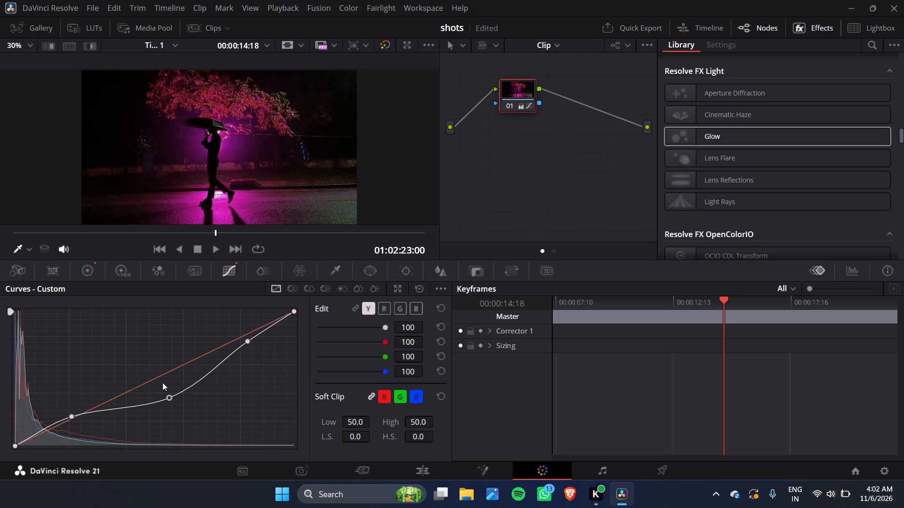
{"action": "left_click_drag", "start_coordinate": [162, 382], "coordinate": [171, 392]}
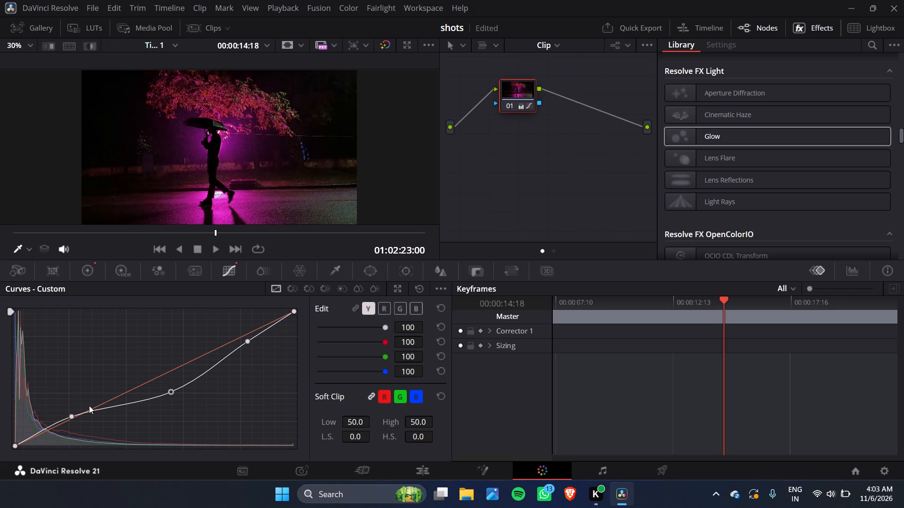
Pull the luminance curve's shadow point below the diagonal to deepen the dark areas.
{"action": "left_click_drag", "start_coordinate": [71, 413], "coordinate": [73, 429]}
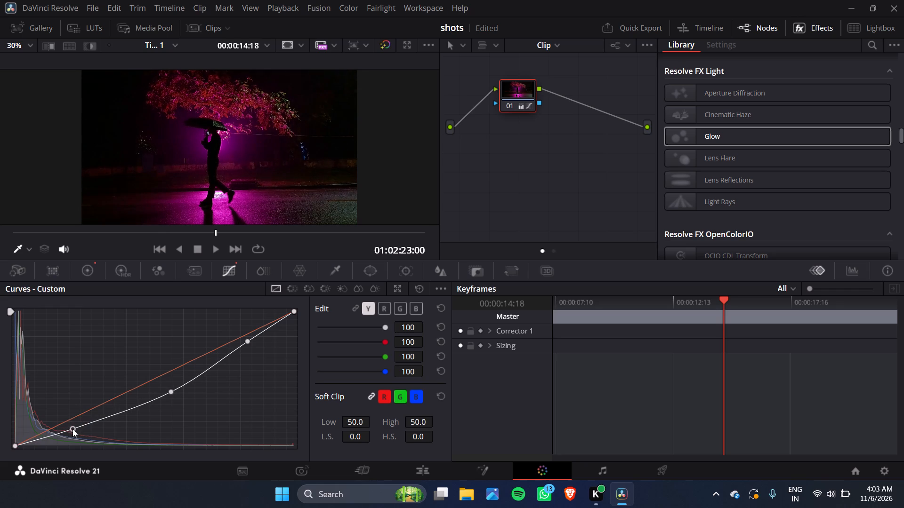
{"action": "left_click_drag", "start_coordinate": [73, 429], "coordinate": [74, 428]}
{"action": "left_click_drag", "start_coordinate": [74, 428], "coordinate": [71, 413]}
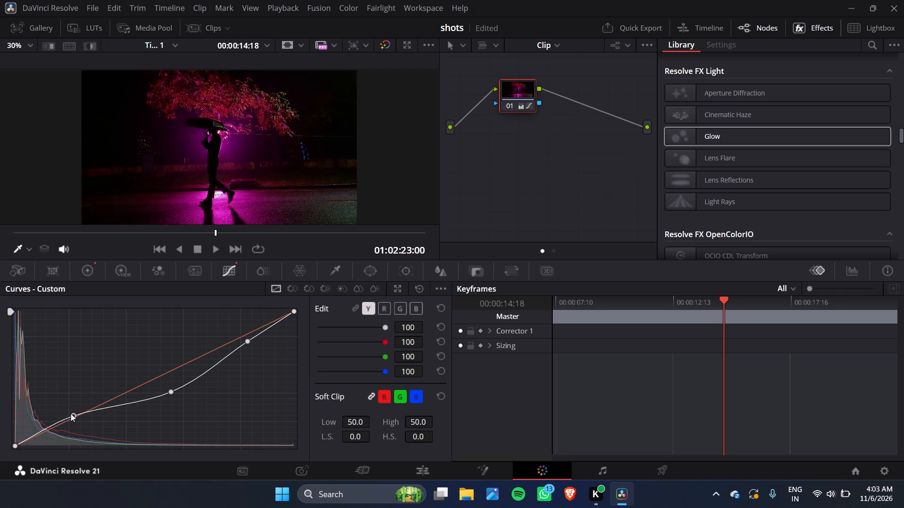
{"action": "left_click_drag", "start_coordinate": [71, 413], "coordinate": [73, 430]}
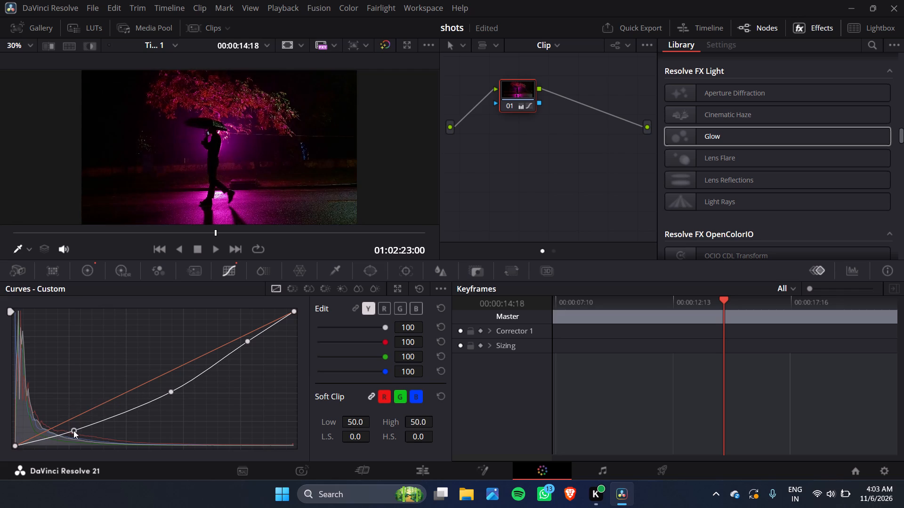
{"action": "left_click_drag", "start_coordinate": [73, 430], "coordinate": [75, 430]}
Raise the luminance curve's highlight point slightly above the diagonal and ease the midtone point up a little for an S-shaped contrast.
{"action": "left_click_drag", "start_coordinate": [248, 340], "coordinate": [241, 327]}
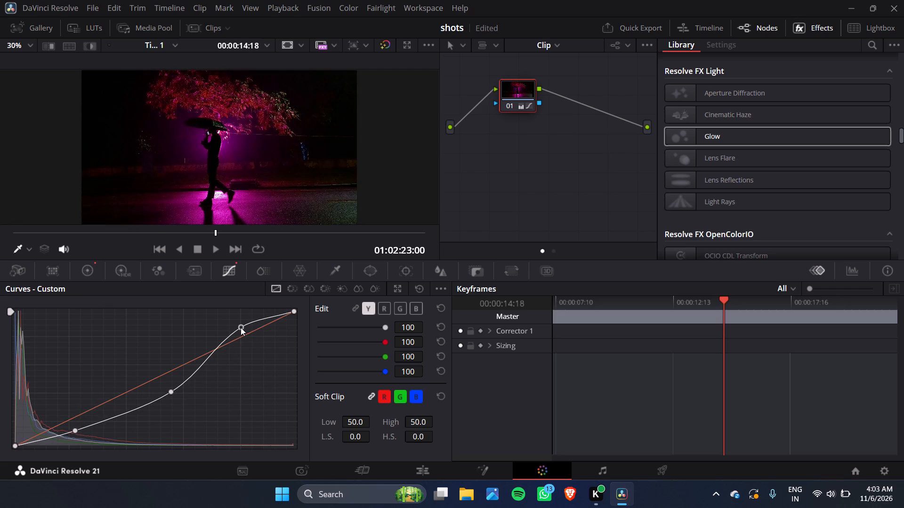
{"action": "left_click_drag", "start_coordinate": [241, 327], "coordinate": [245, 332]}
{"action": "left_click_drag", "start_coordinate": [167, 390], "coordinate": [163, 382]}
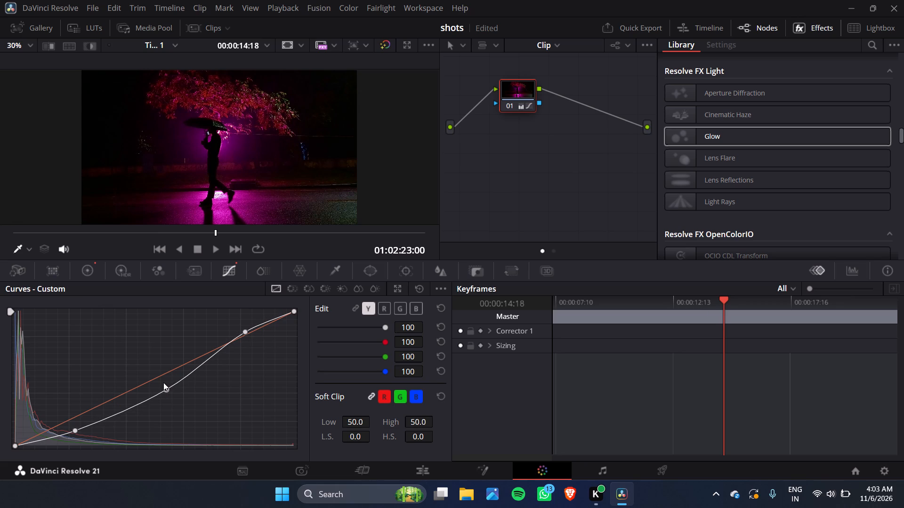
Pull the luminance curve's midtone point further below the diagonal and move its highlight point just below the diagonal.
{"action": "left_click_drag", "start_coordinate": [163, 382], "coordinate": [166, 389]}
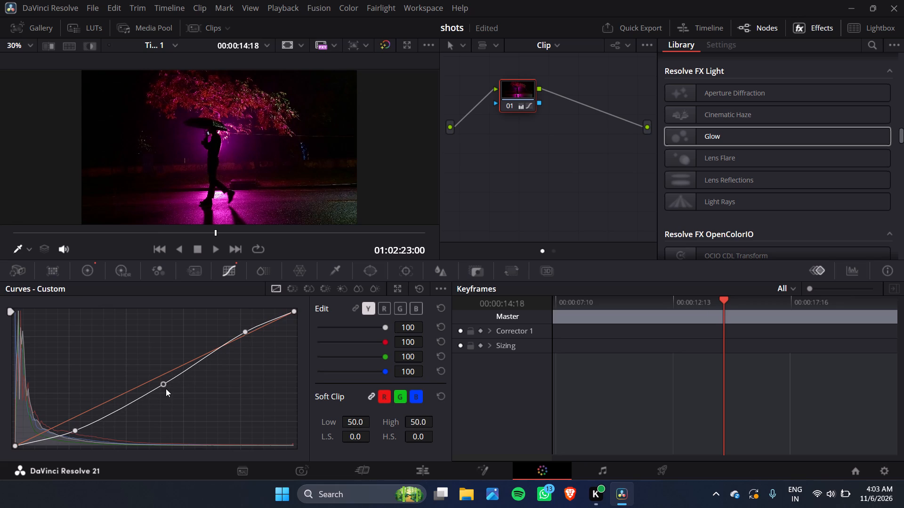
{"action": "left_click_drag", "start_coordinate": [166, 389], "coordinate": [163, 381]}
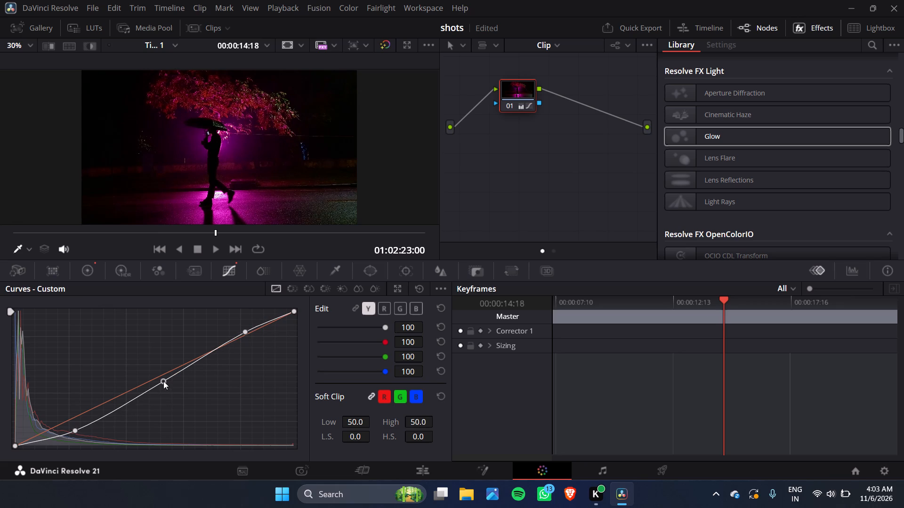
{"action": "left_click_drag", "start_coordinate": [163, 381], "coordinate": [171, 398]}
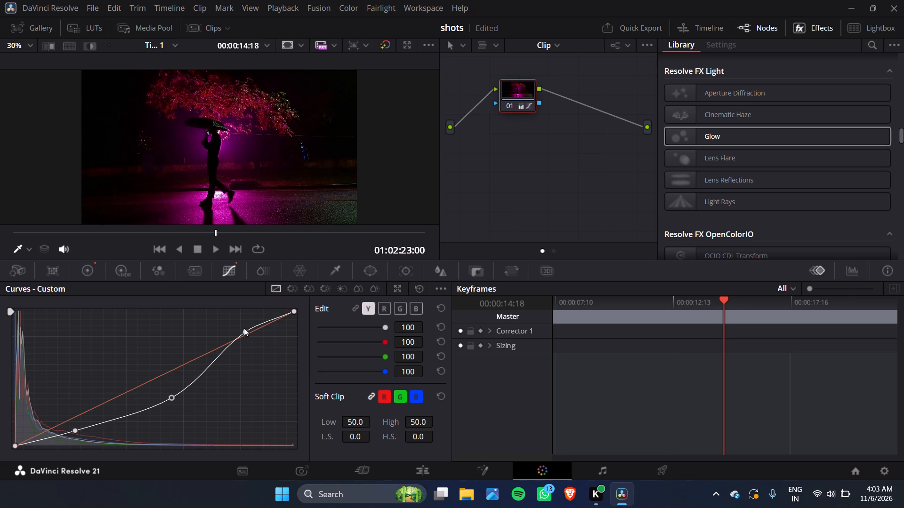
{"action": "left_click_drag", "start_coordinate": [244, 329], "coordinate": [247, 326]}
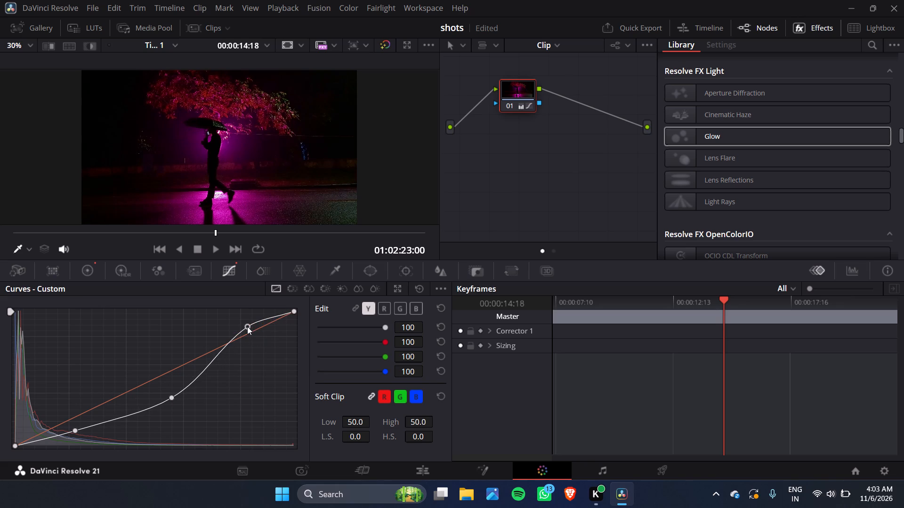
{"action": "left_click_drag", "start_coordinate": [247, 326], "coordinate": [257, 339]}
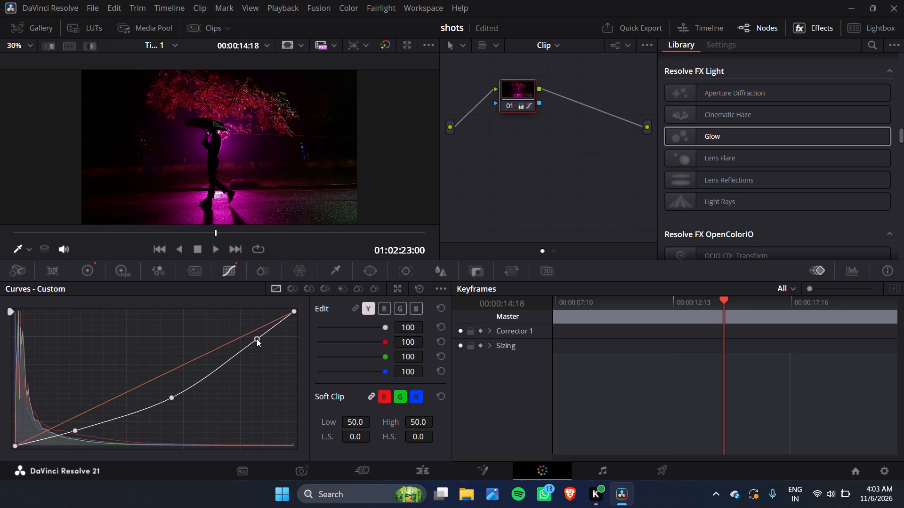
Try purple and orange hue shifts on node 01 in the primaries, settling on a red look with Hue at 36.70.
{"action": "left_click", "coordinate": [88, 274]}
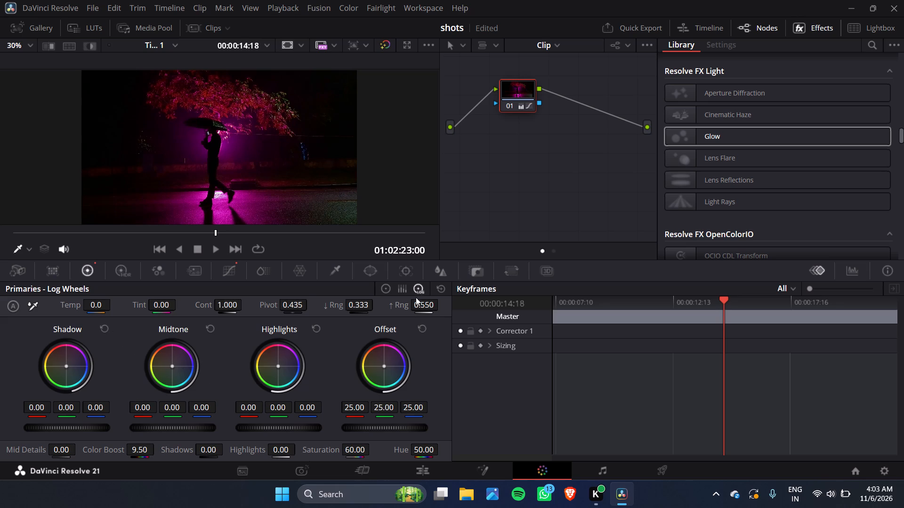
{"action": "left_click_drag", "start_coordinate": [421, 451], "coordinate": [425, 451]}
{"action": "left_click_drag", "start_coordinate": [425, 451], "coordinate": [461, 456]}
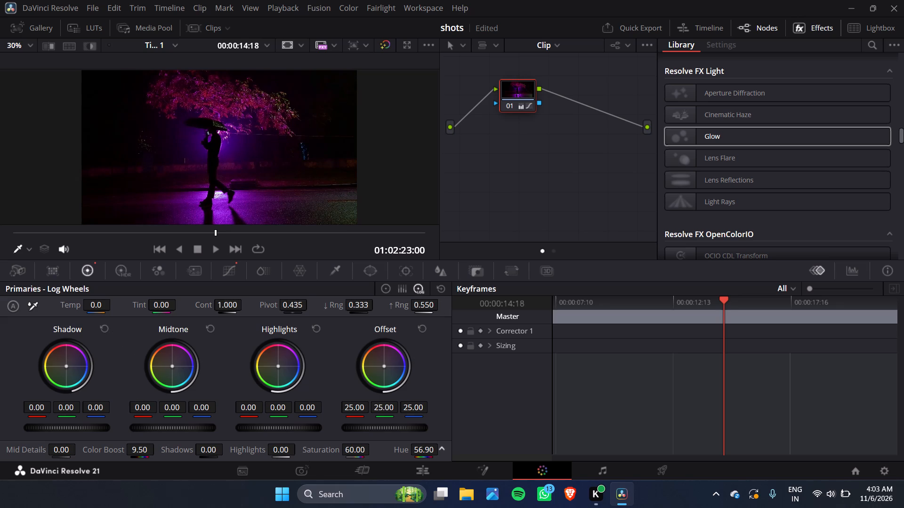
{"action": "left_click_drag", "start_coordinate": [461, 456], "coordinate": [450, 452]}
{"action": "left_click_drag", "start_coordinate": [450, 452], "coordinate": [344, 455]}
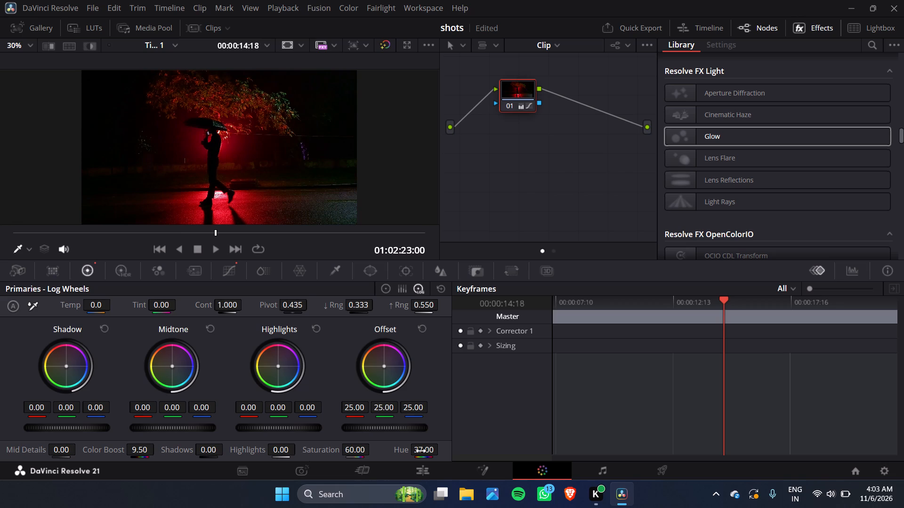
{"action": "left_click_drag", "start_coordinate": [421, 454], "coordinate": [517, 468]}
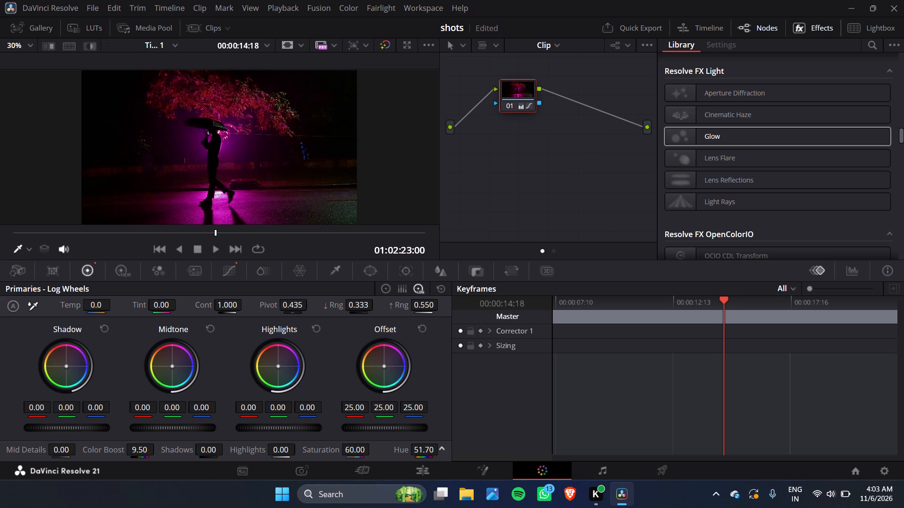
{"action": "left_click_drag", "start_coordinate": [517, 468], "coordinate": [549, 471]}
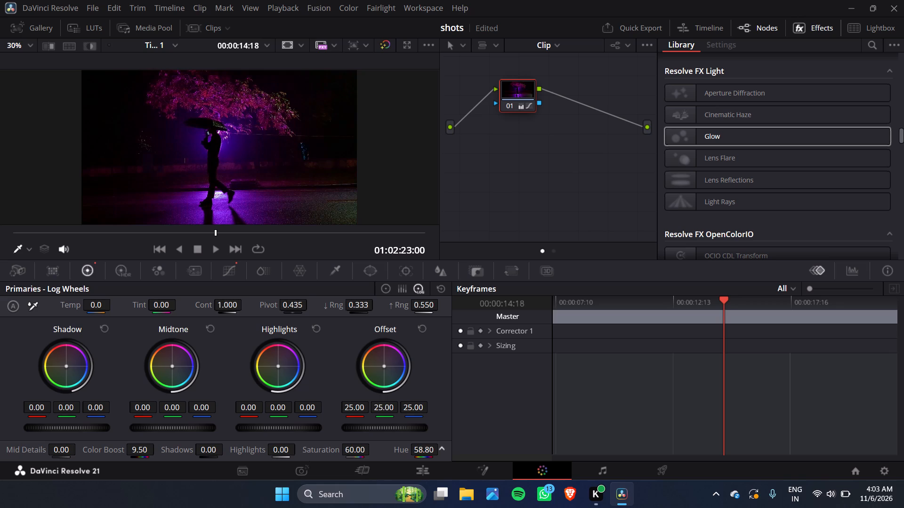
{"action": "left_click_drag", "start_coordinate": [549, 471], "coordinate": [515, 471]}
{"action": "left_click_drag", "start_coordinate": [515, 471], "coordinate": [374, 471]}
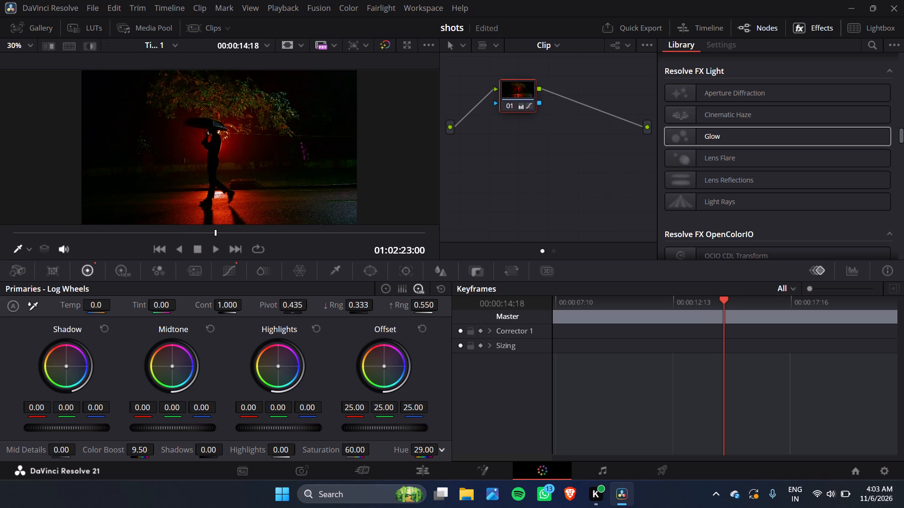
{"action": "left_click_drag", "start_coordinate": [374, 471], "coordinate": [420, 471]}
{"action": "left_click", "coordinate": [421, 454]}
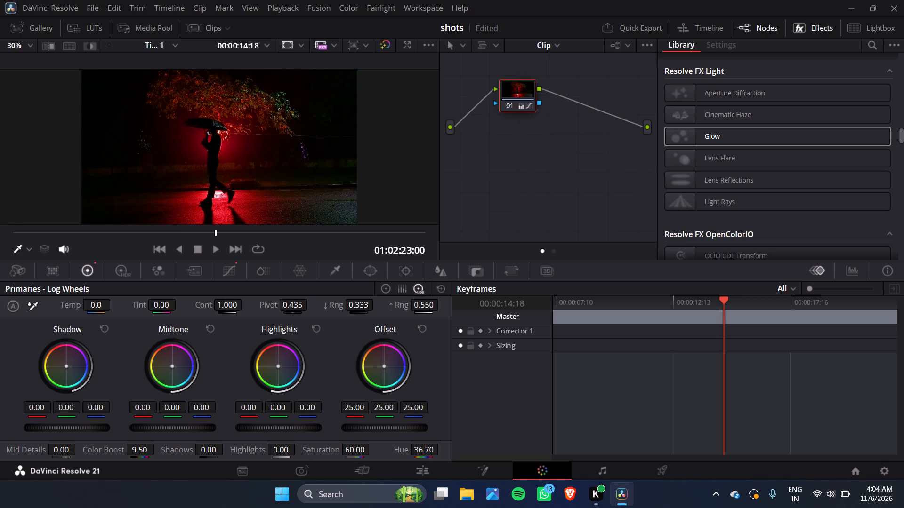